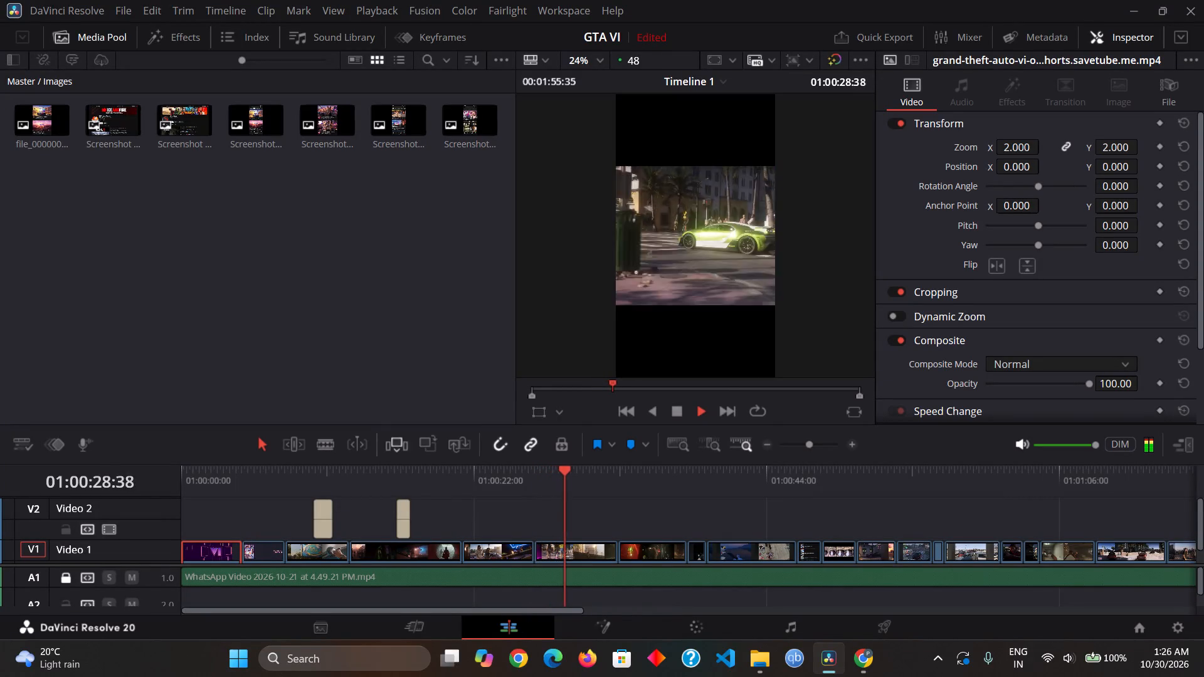
Place the image Screenshot 2026-10-29 215701.png on Video 2 starting at 01:00:20:12 and play it back.
left_click_drag(429, 466, 423, 478)
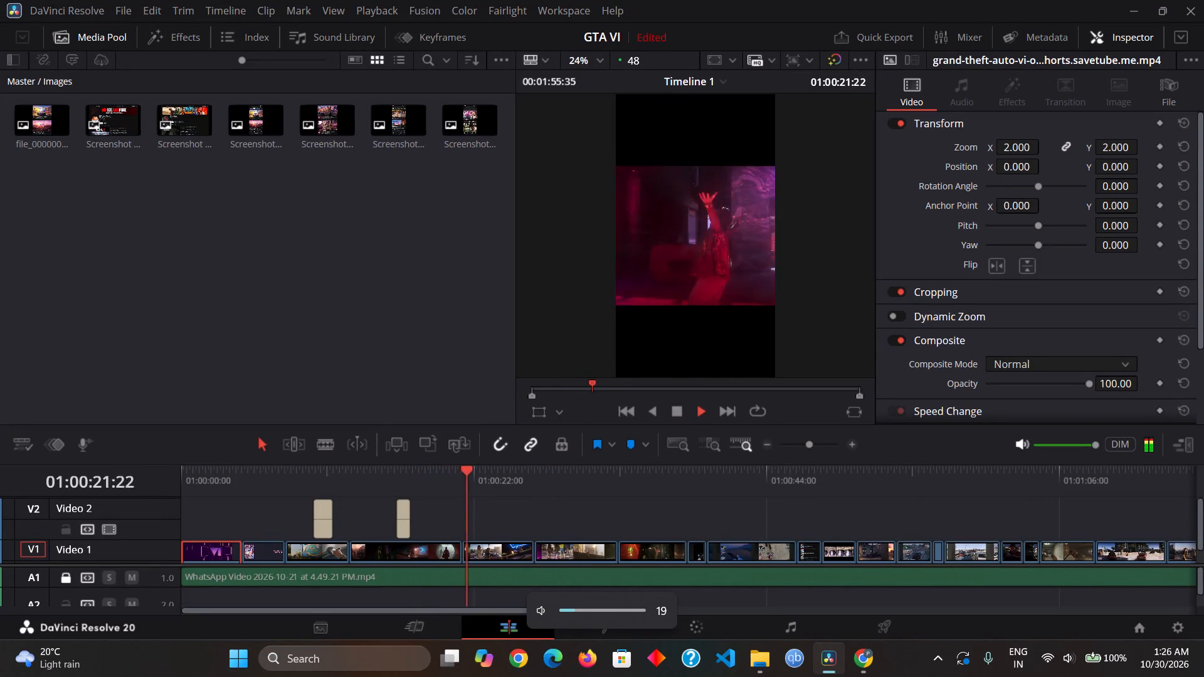
left_click_drag(472, 480, 443, 471)
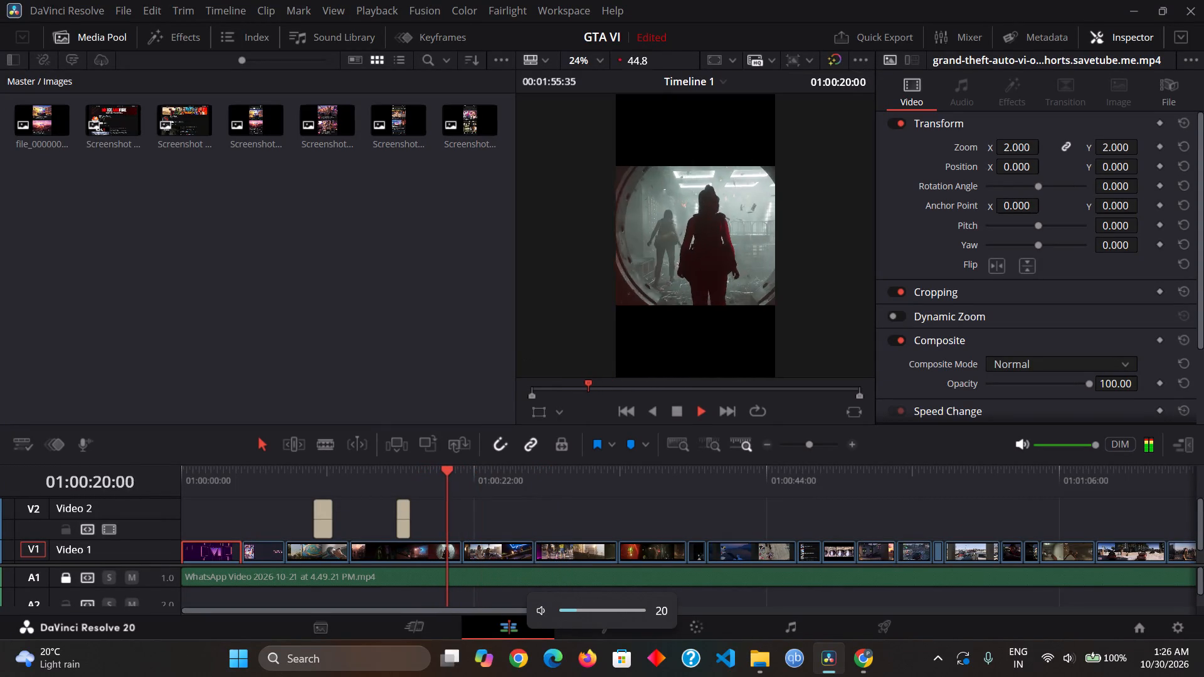
key("space")
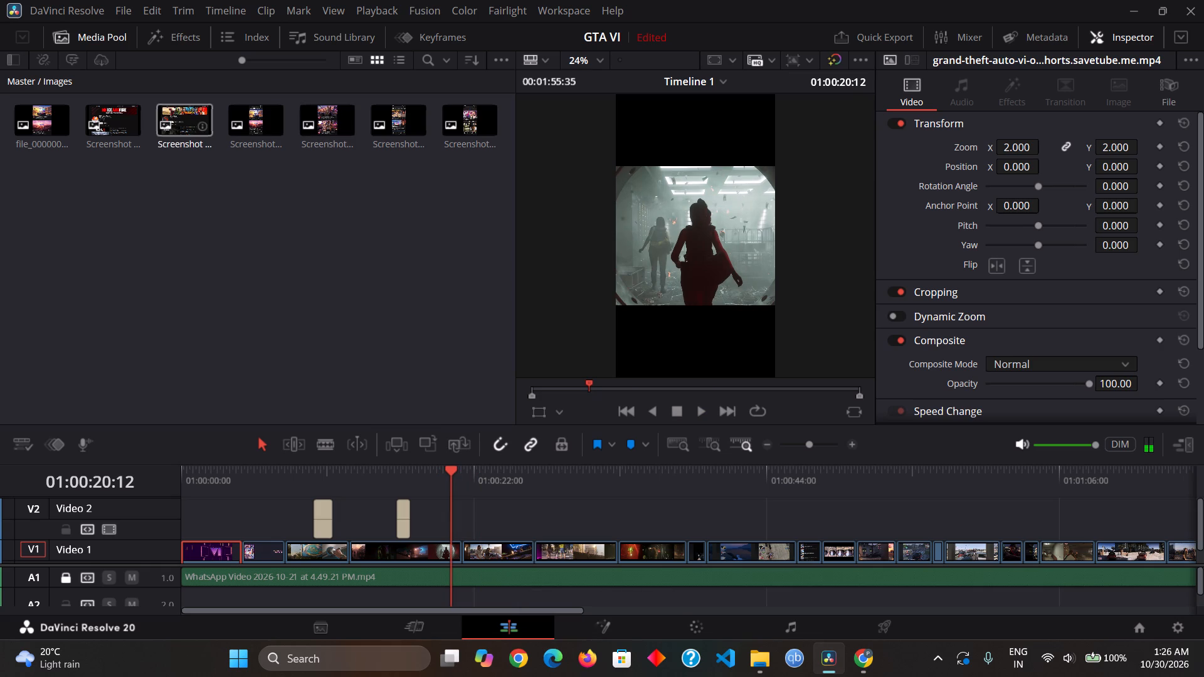
left_click(188, 122)
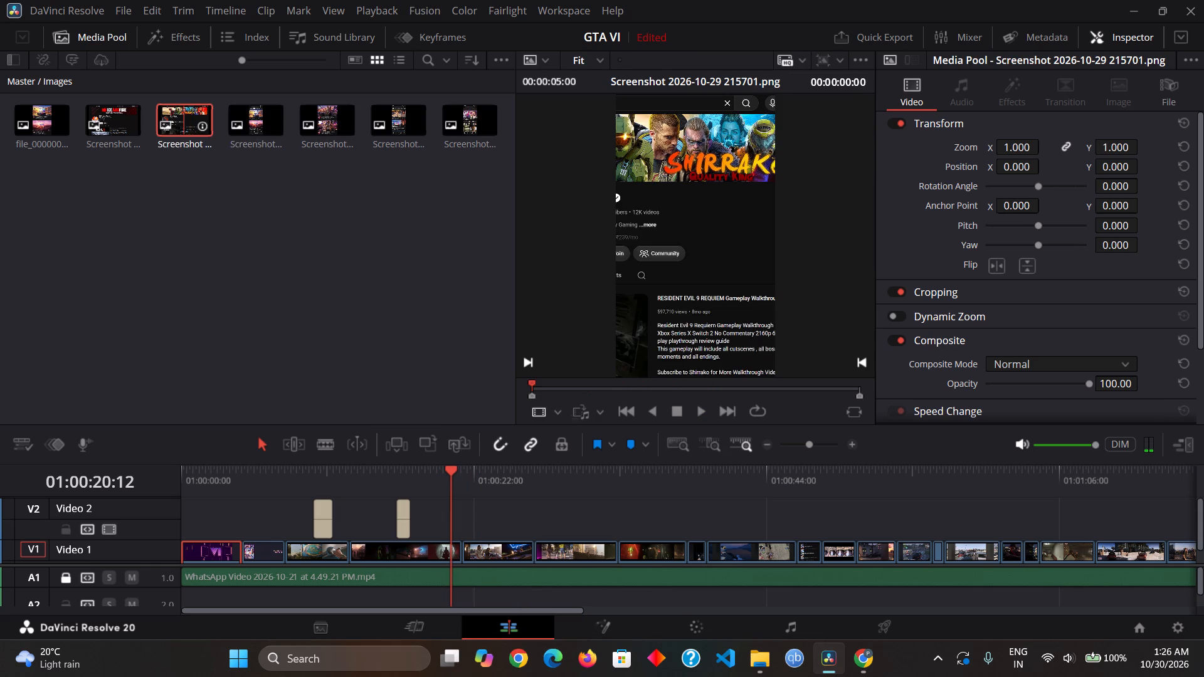
left_click_drag(184, 120, 481, 500)
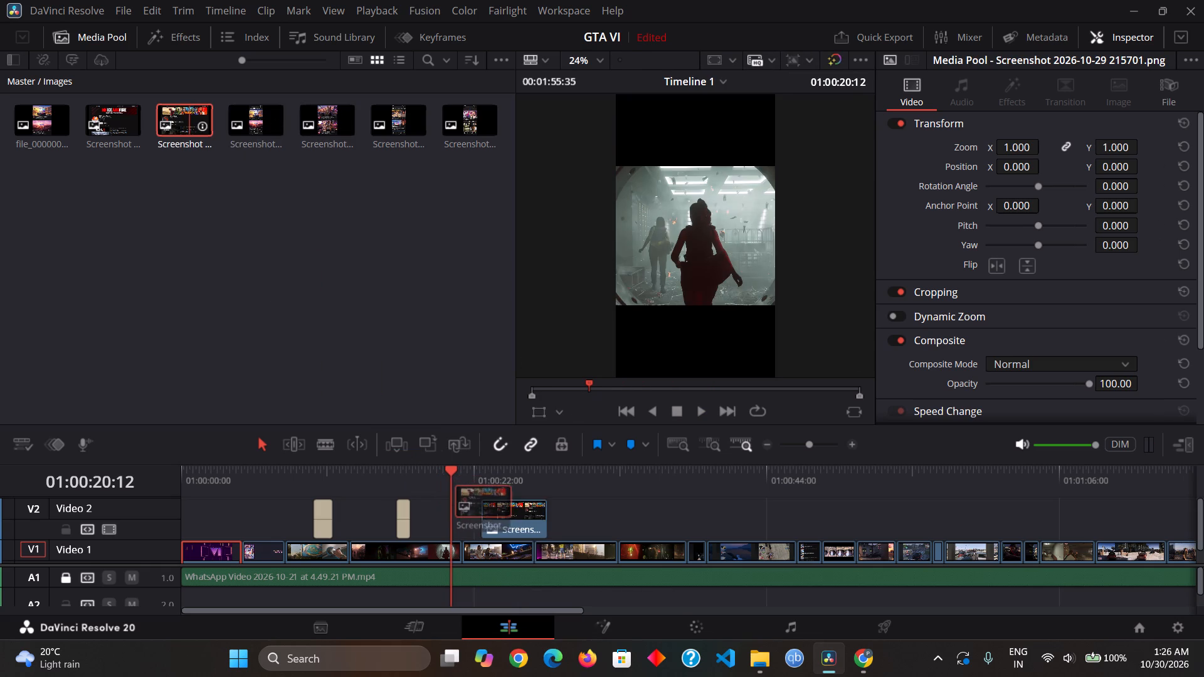
left_click_drag(481, 500, 466, 500)
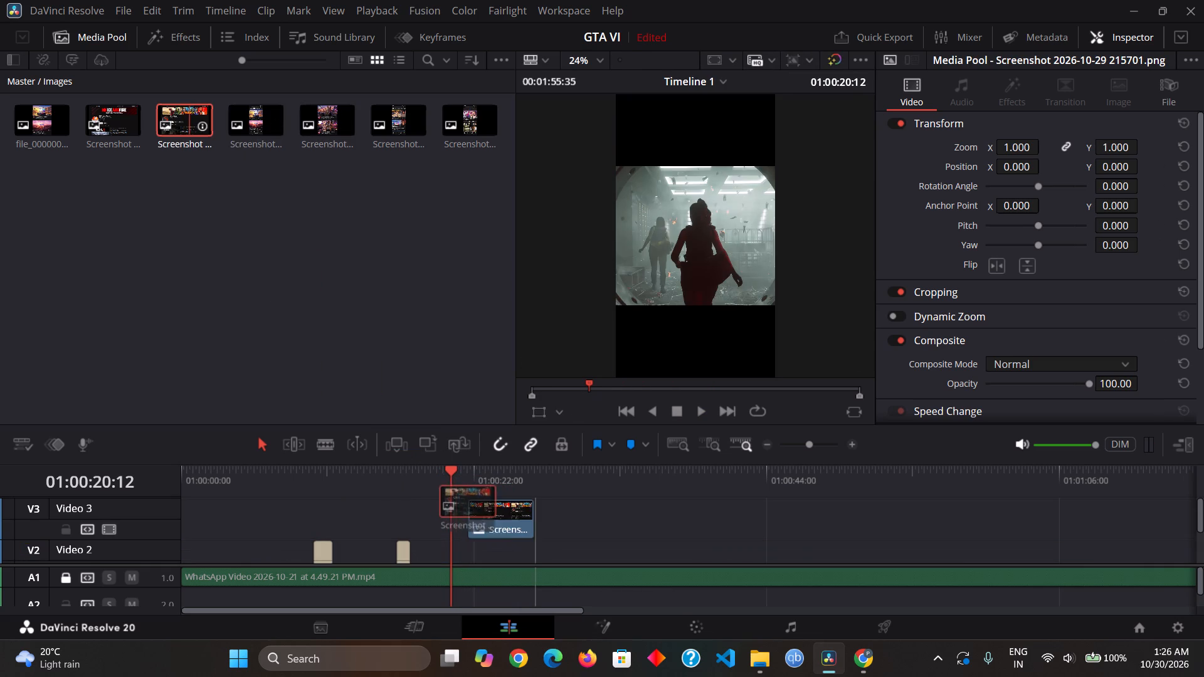
left_click_drag(466, 500, 472, 551)
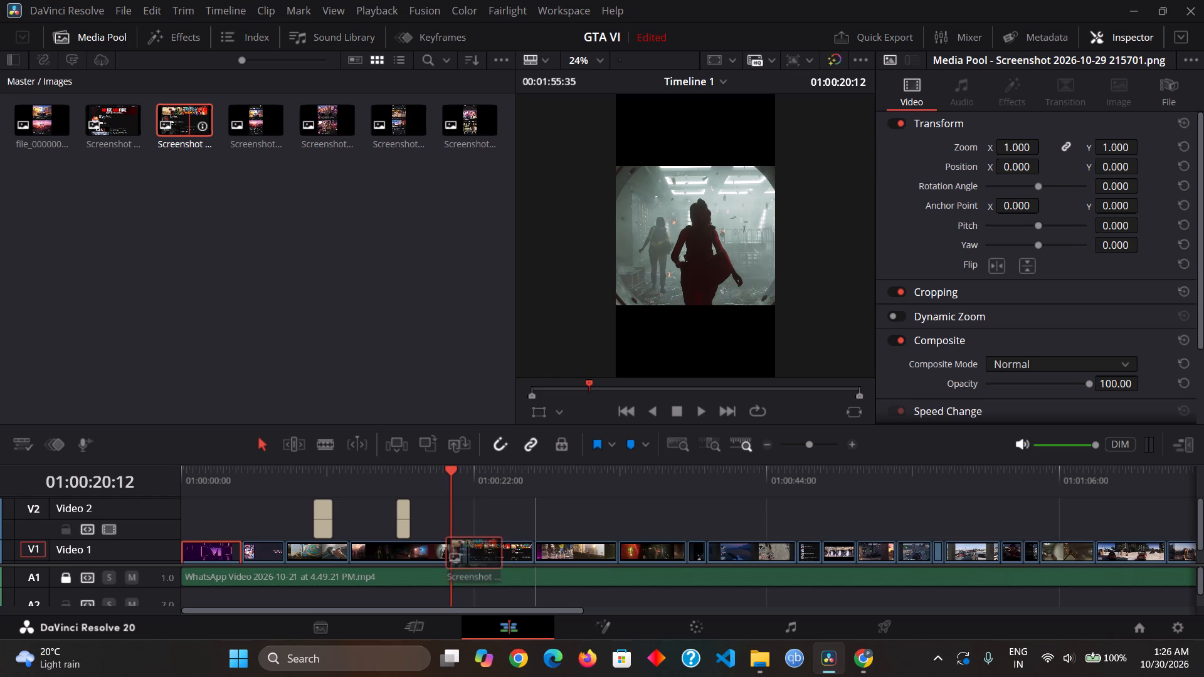
left_click_drag(472, 551, 465, 522)
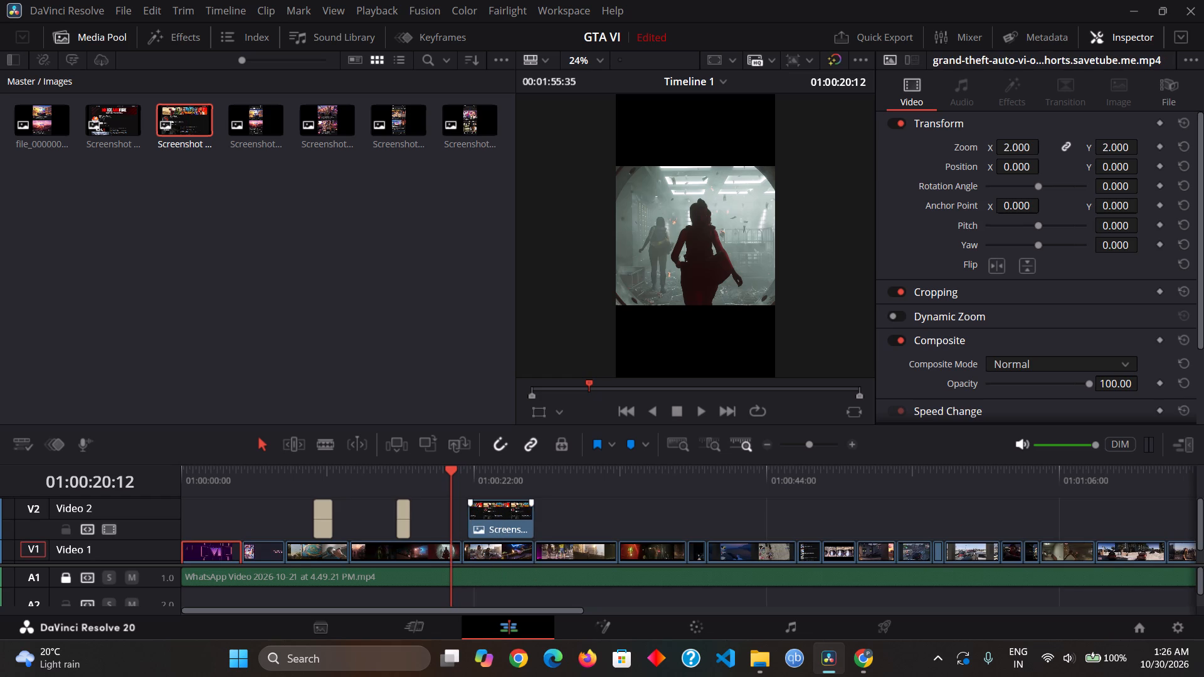
left_click_drag(493, 522, 473, 518)
key("space")
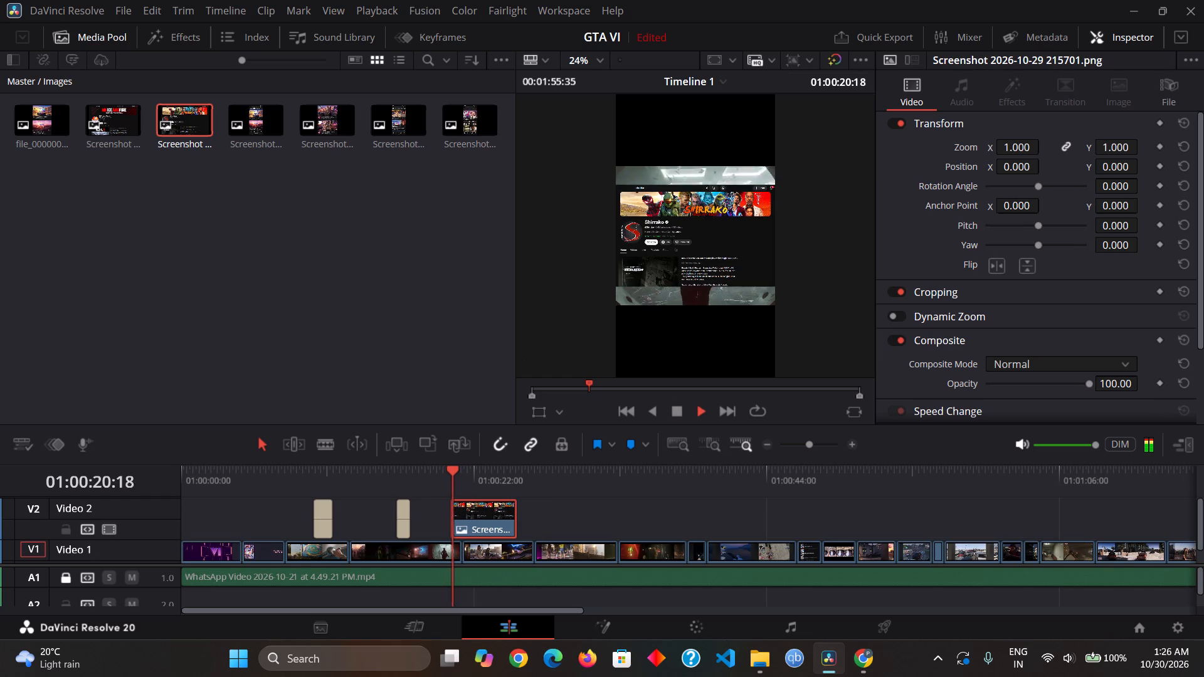
left_click(445, 468)
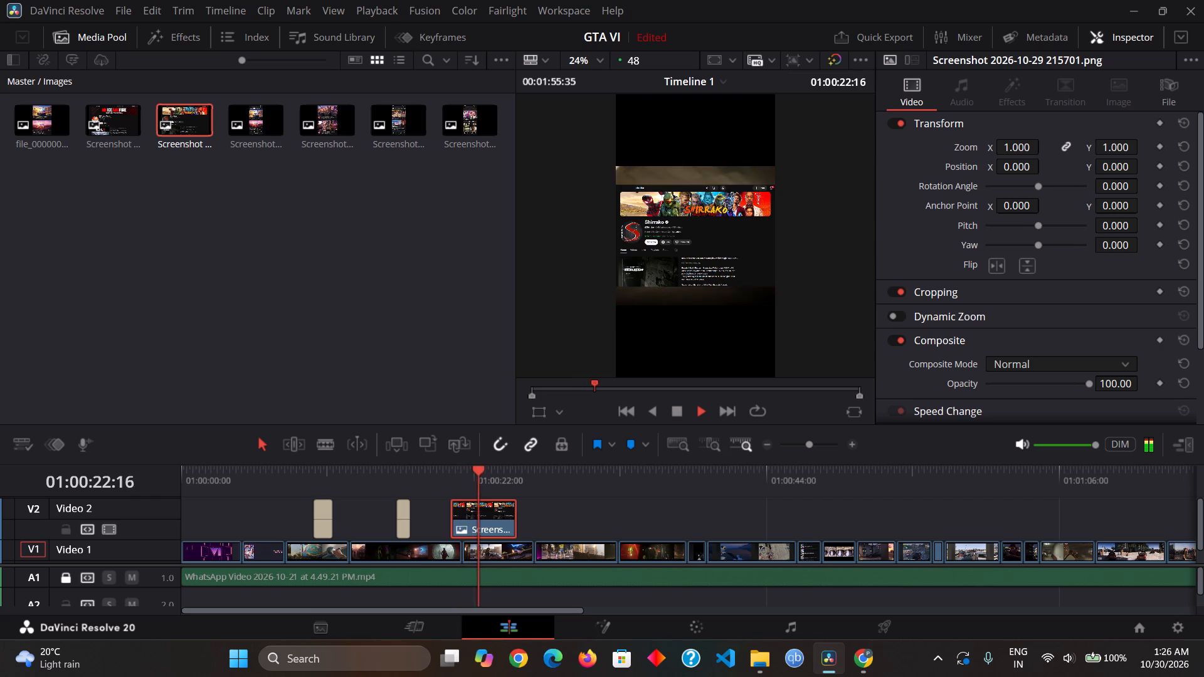
Magnify the timeline around the new screenshot clip and give the video tracks more height above the audio tracks.
left_click(852, 448)
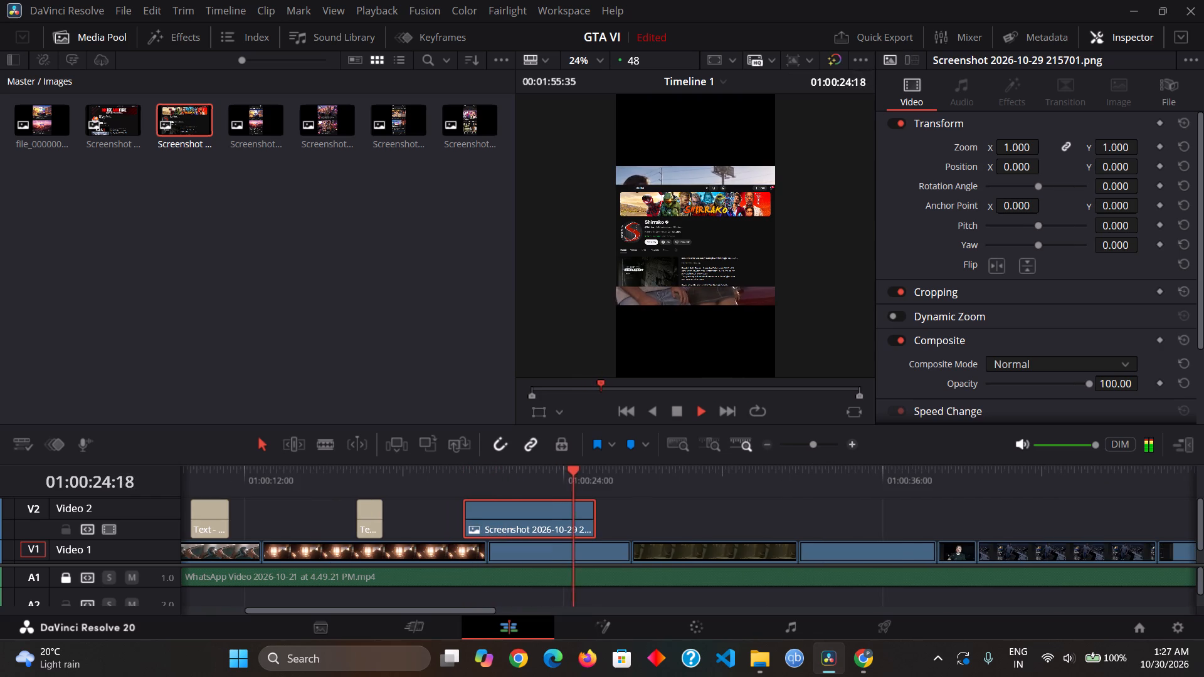
scroll(676, 528, "right", 1)
scroll(608, 533, "down", 2)
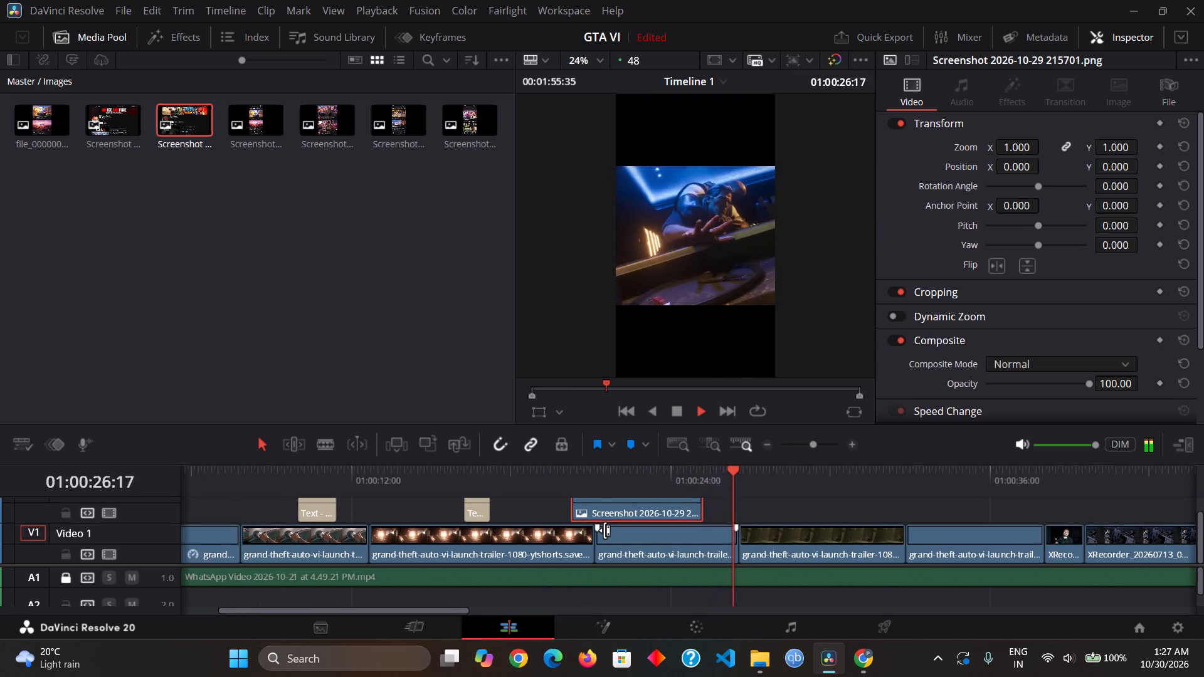
scroll(605, 530, "down", 1)
left_click_drag(519, 565, 519, 602)
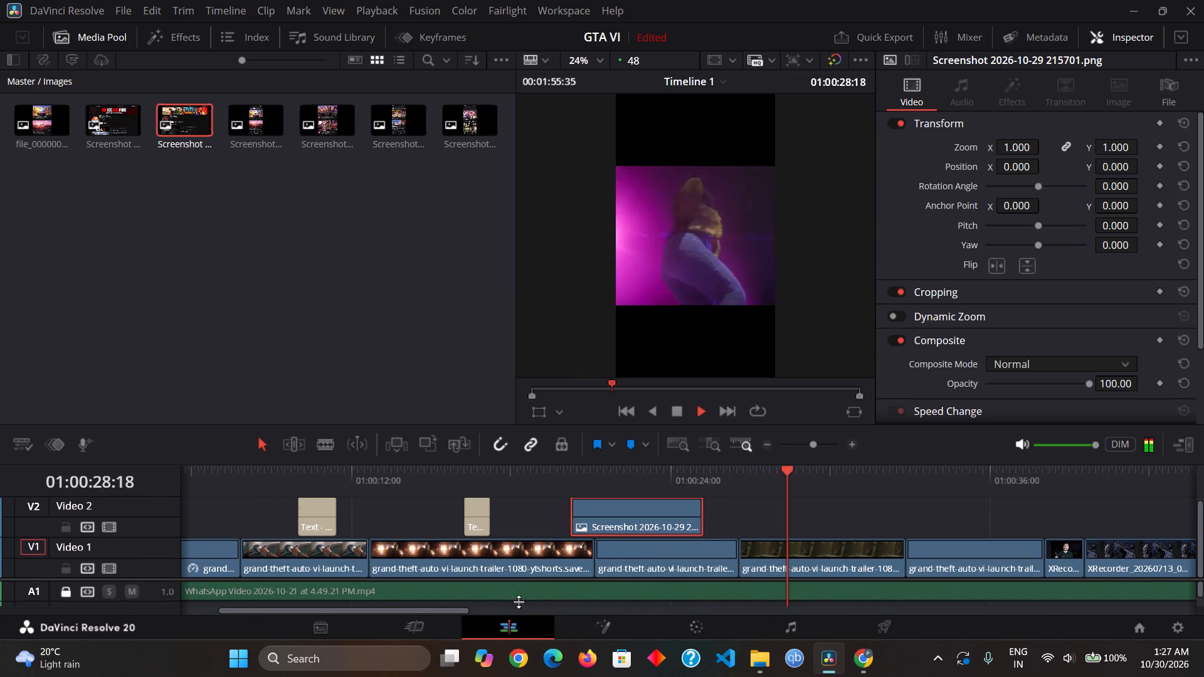
left_click_drag(519, 602, 512, 637)
Delete the empty audio track A2 from the timeline.
scroll(386, 590, "down", 2)
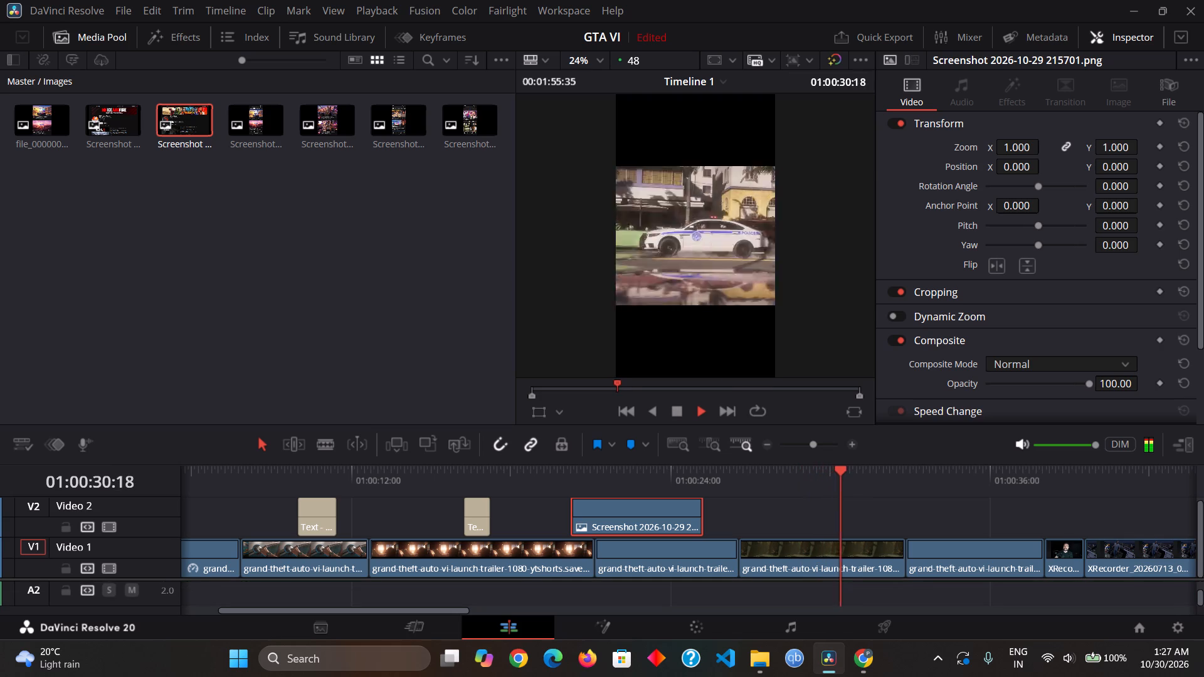
scroll(386, 590, "down", 1)
right_click(34, 591)
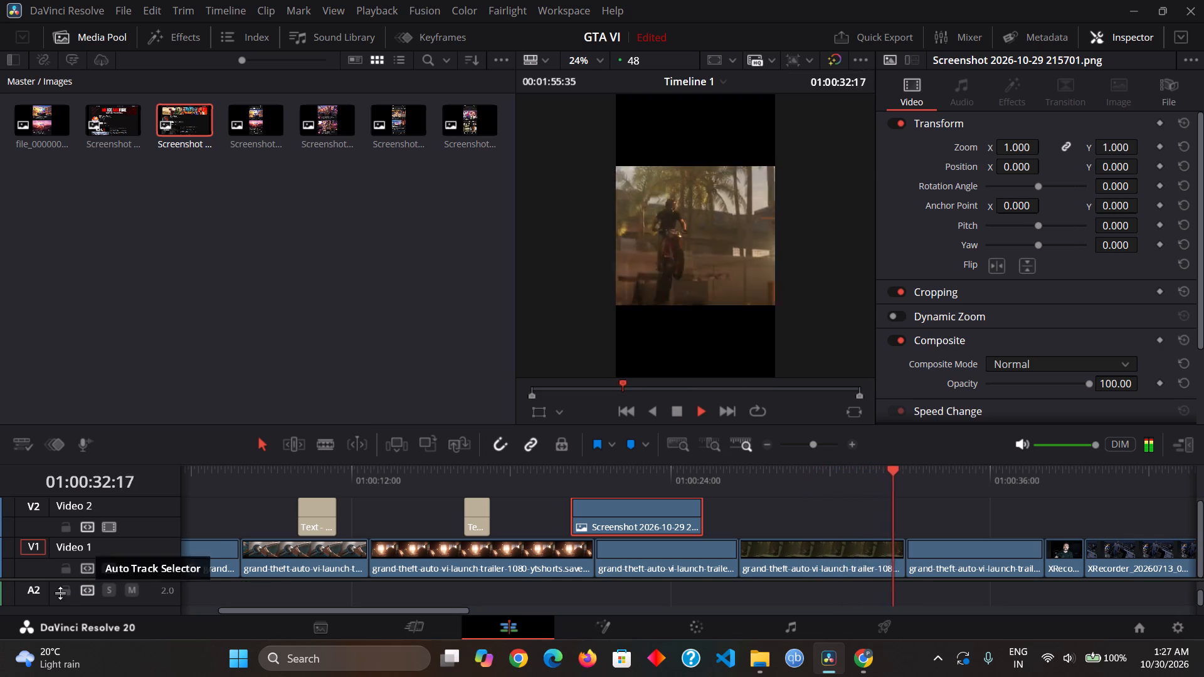
right_click(31, 589)
right_click(31, 587)
right_click(46, 587)
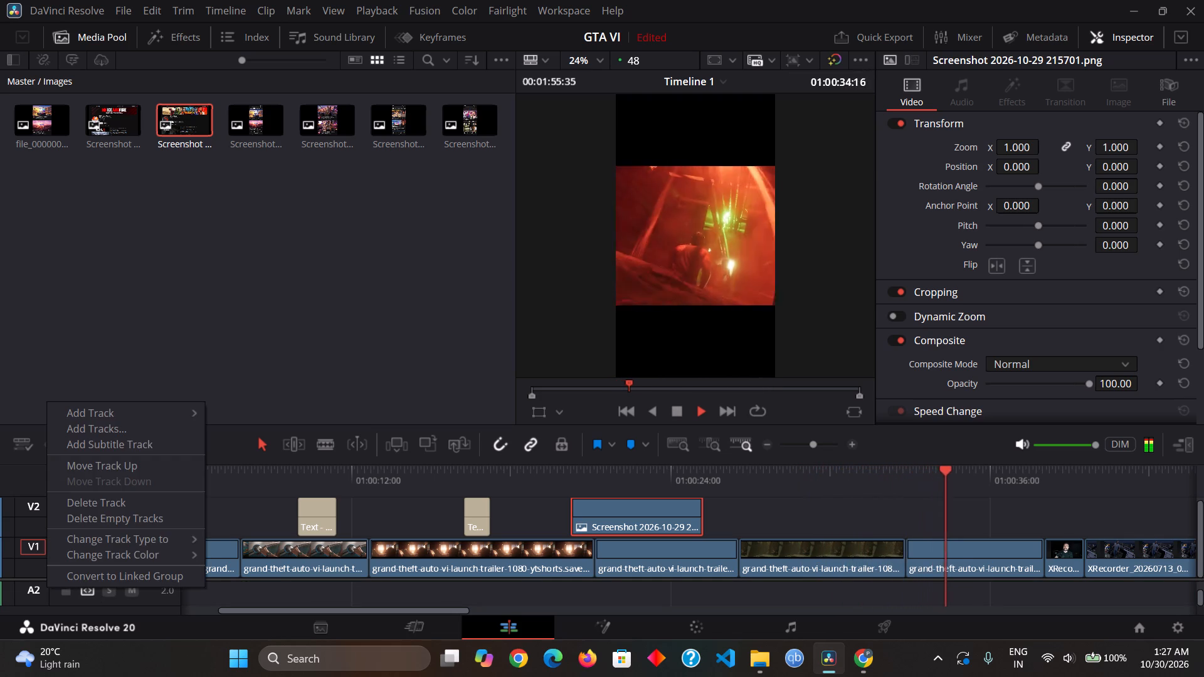
left_click(126, 498)
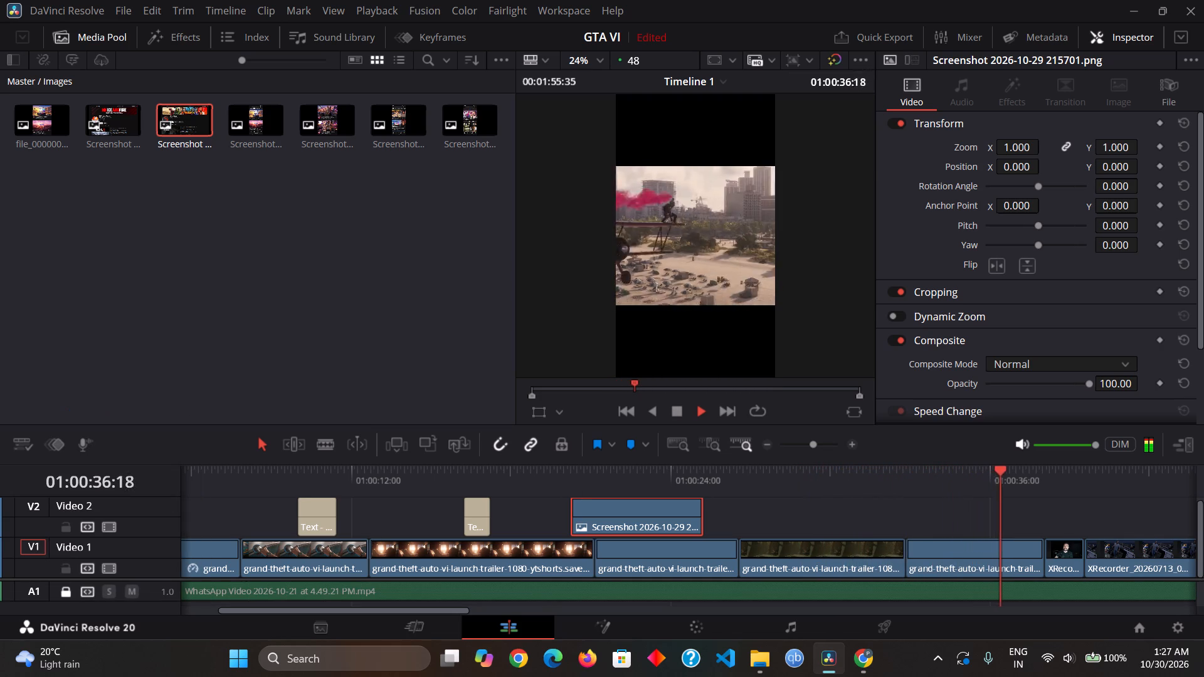
Play back the section leading into the screenshot clip to review its timing against the voice track.
left_click_drag(531, 473, 490, 475)
scroll(554, 539, "down", 2)
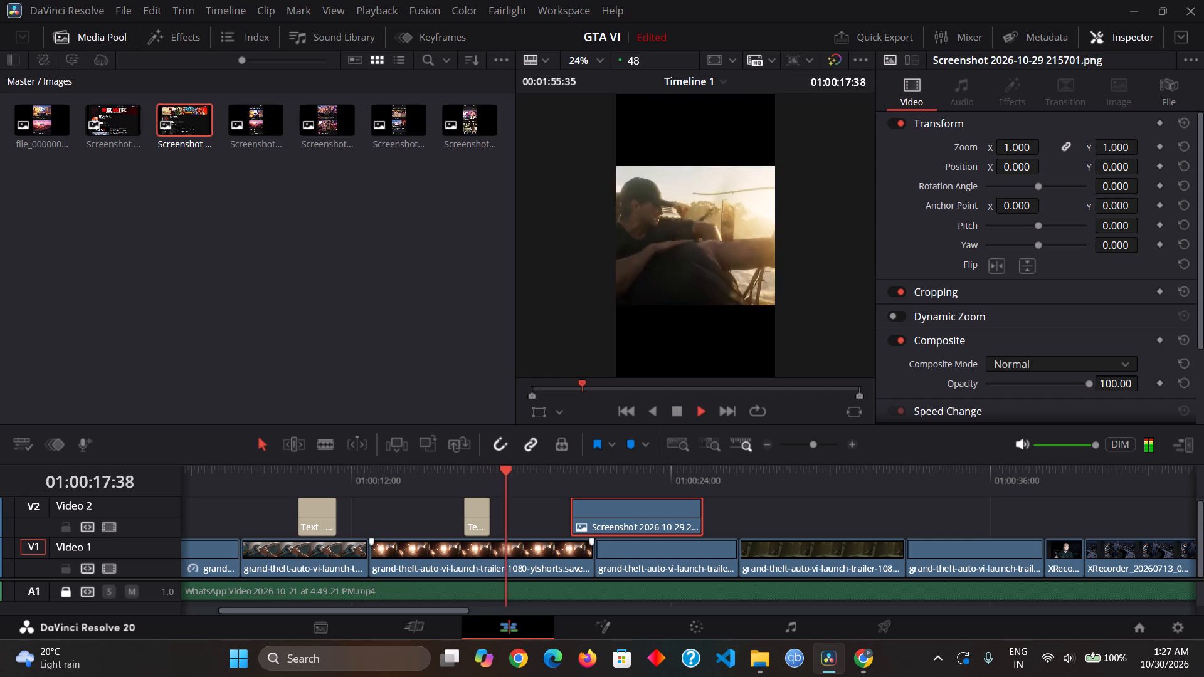
scroll(554, 539, "down", 3)
scroll(554, 539, "up", 3)
scroll(554, 539, "down", 13)
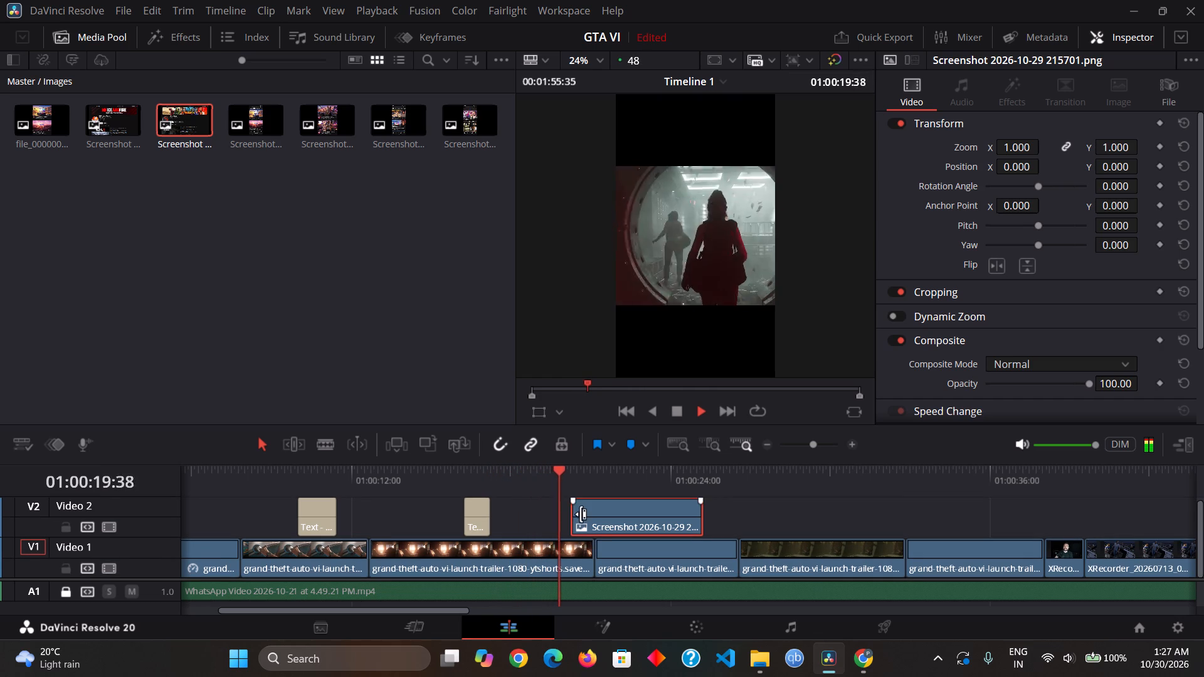
left_click_drag(541, 577, 538, 614)
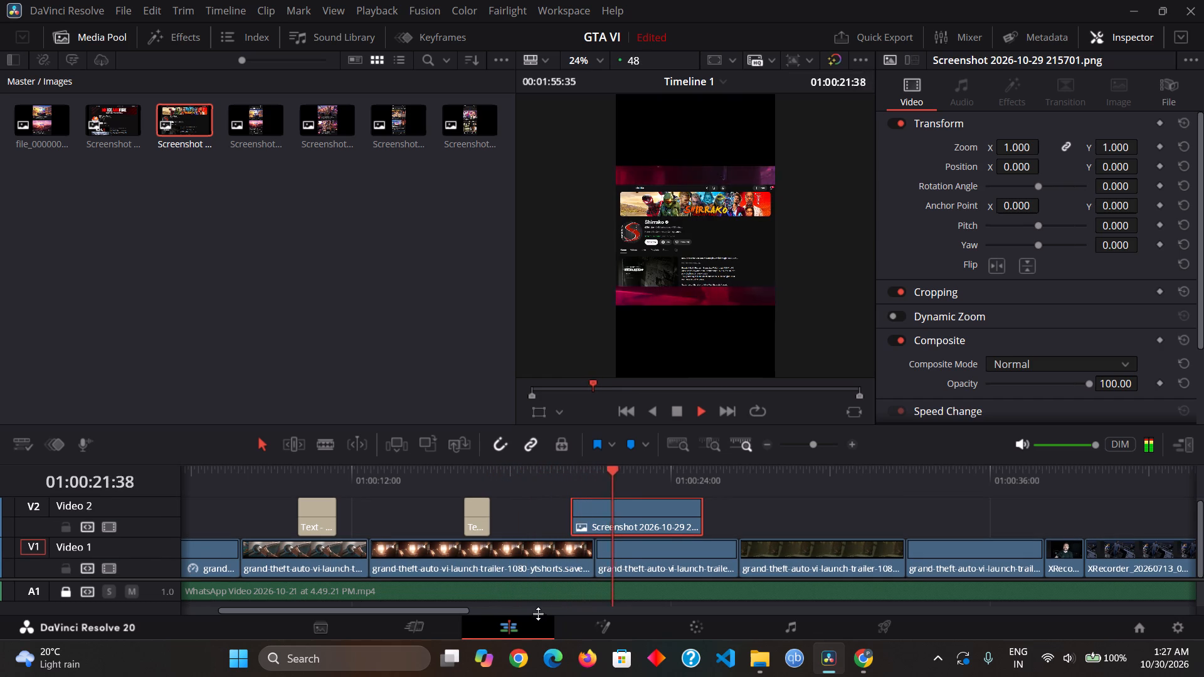
left_click_drag(538, 614, 538, 614)
scroll(566, 491, "down", 2)
scroll(565, 525, "up", 4)
scroll(565, 525, "down", 7)
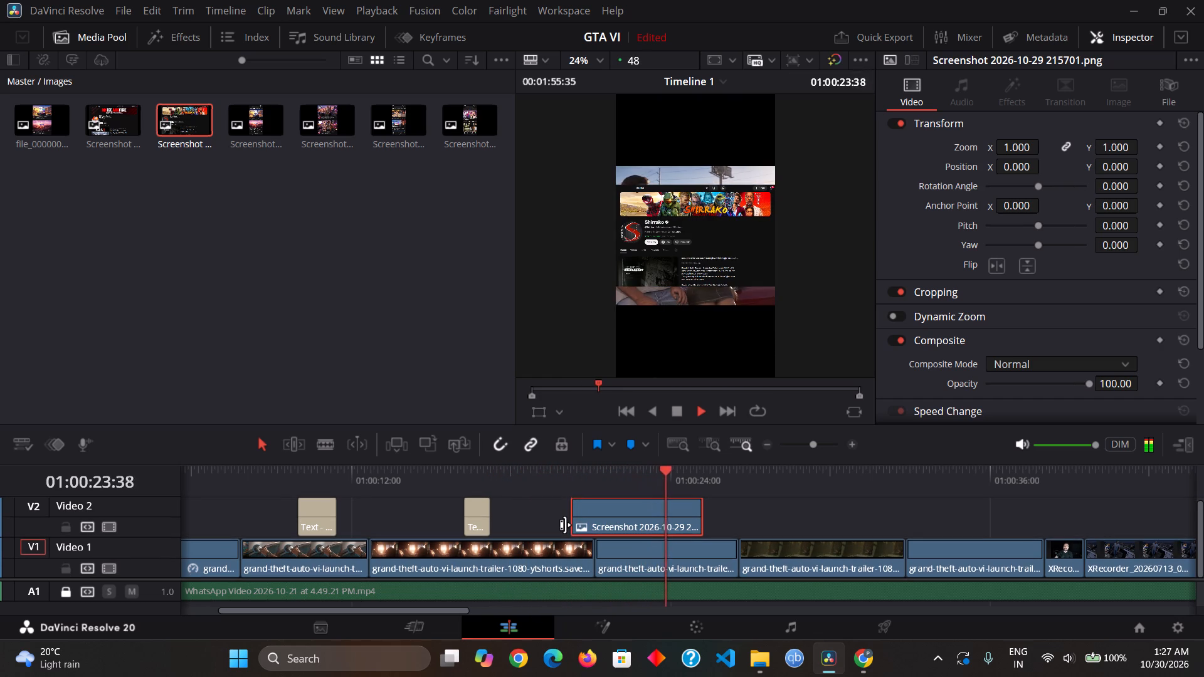
Split the screenshot clip on Video 2 at about 01:00:21:09 and remove the portion after the cut.
left_click_drag(562, 473, 546, 468)
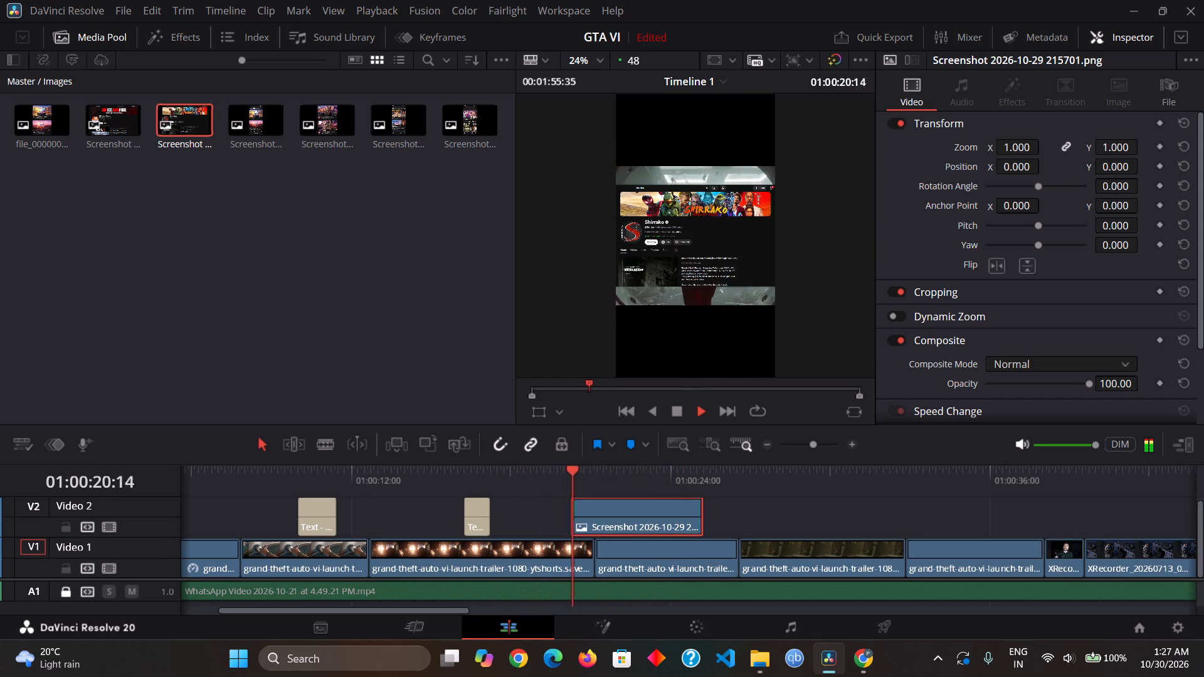
key("space")
key("space")
key("space")
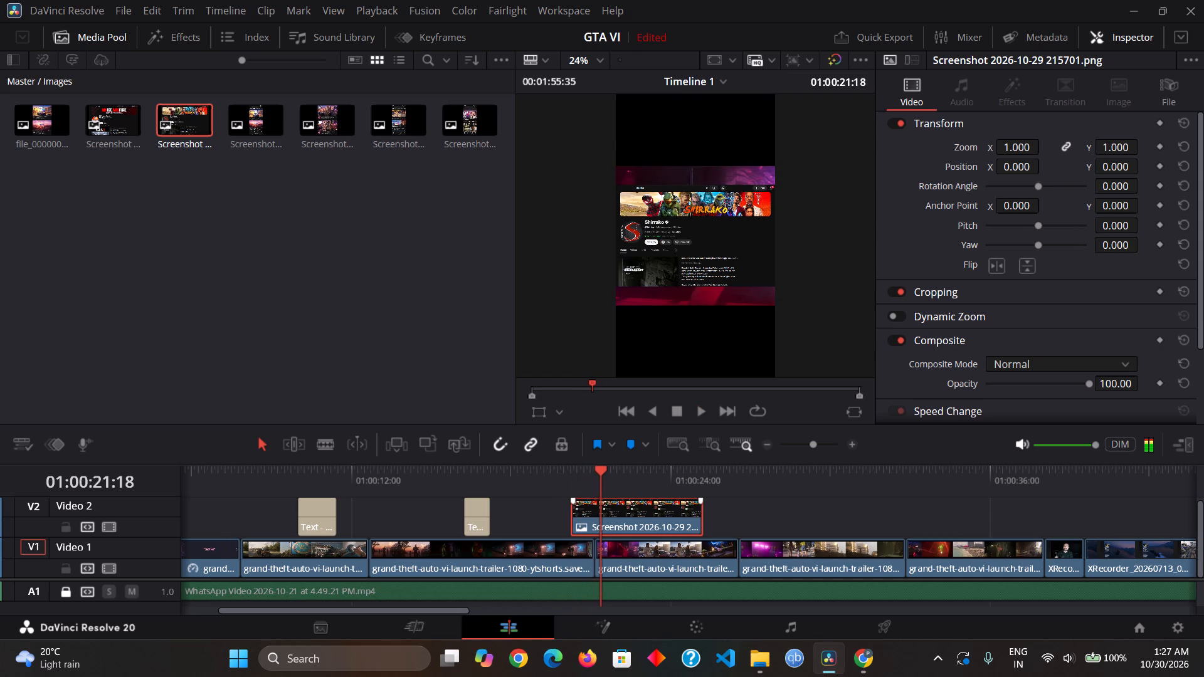
key("Left")
key("Left")
key("Left")
key("Left")
key("Left")
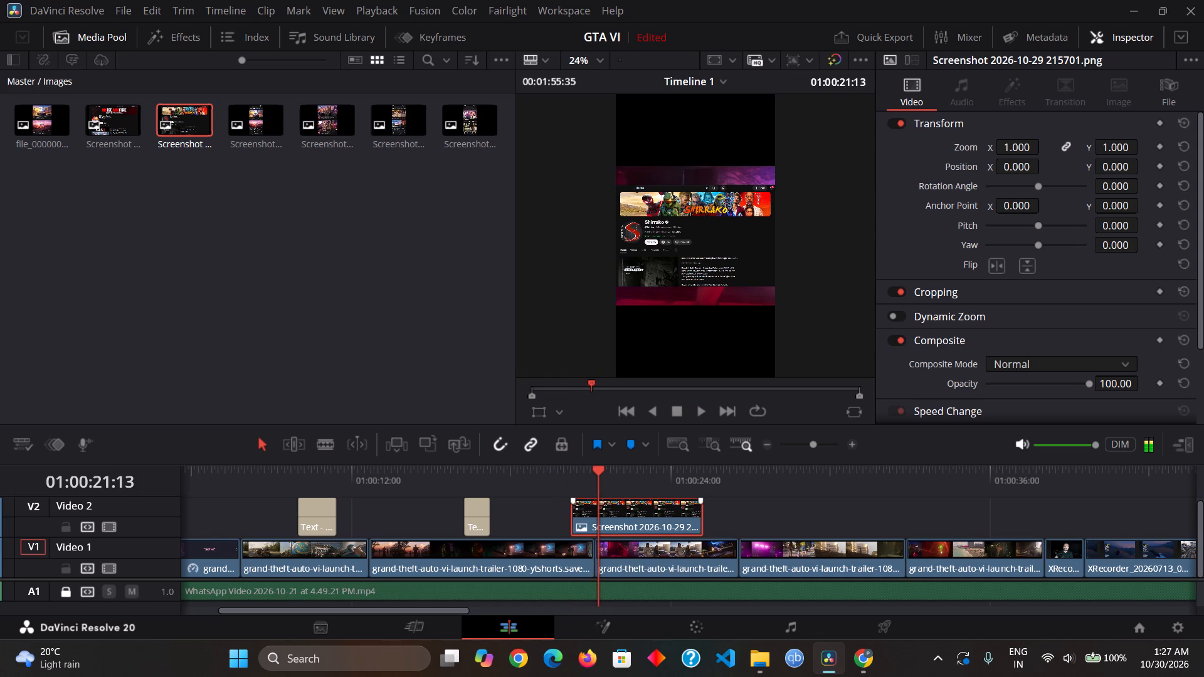
key("Left")
key("Left")
key("Left")
key("Left")
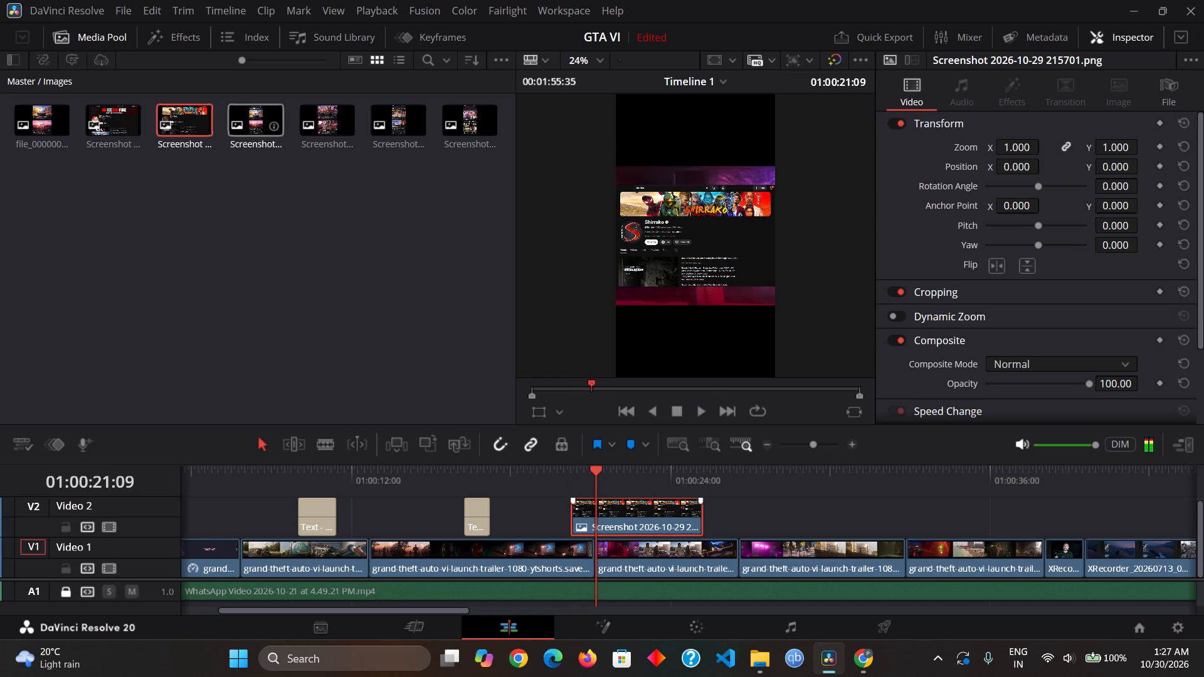
key("b")
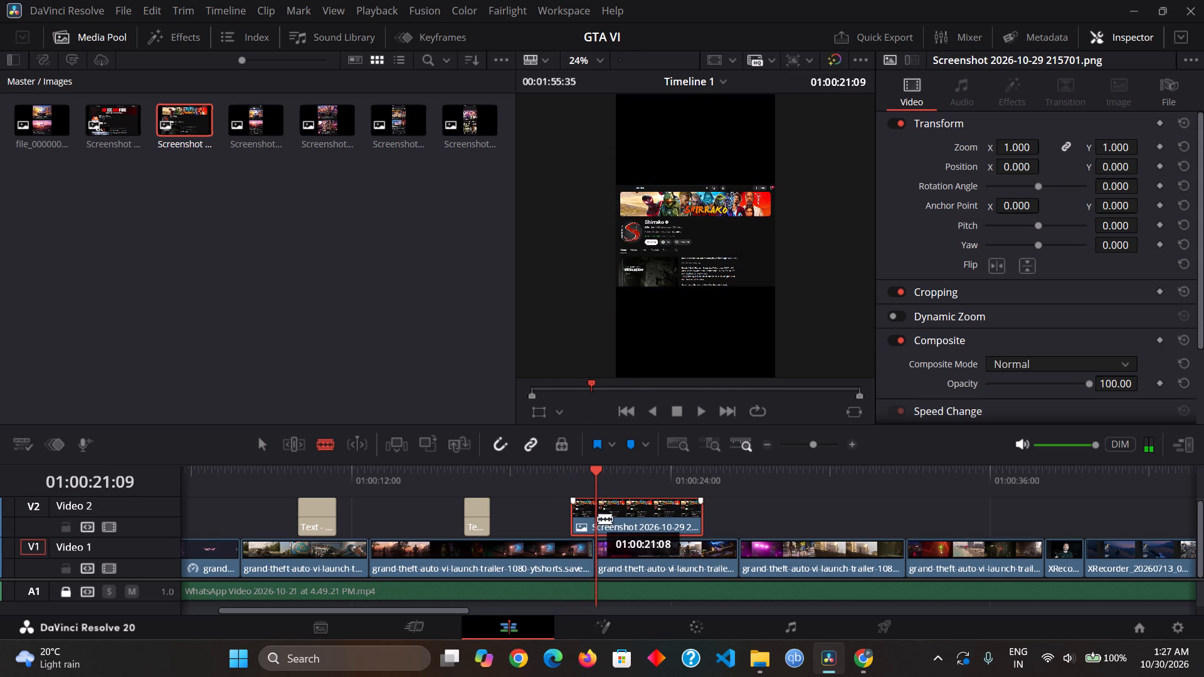
left_click(599, 518)
key("a")
left_click(648, 521)
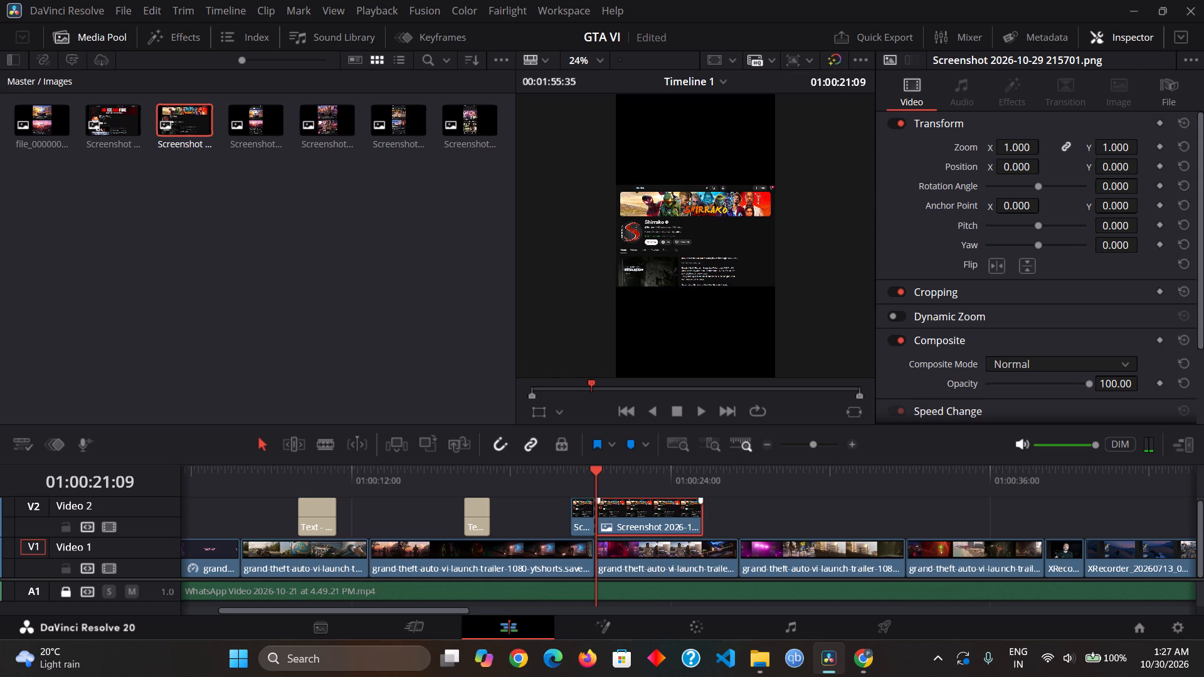
key("ctrl+x")
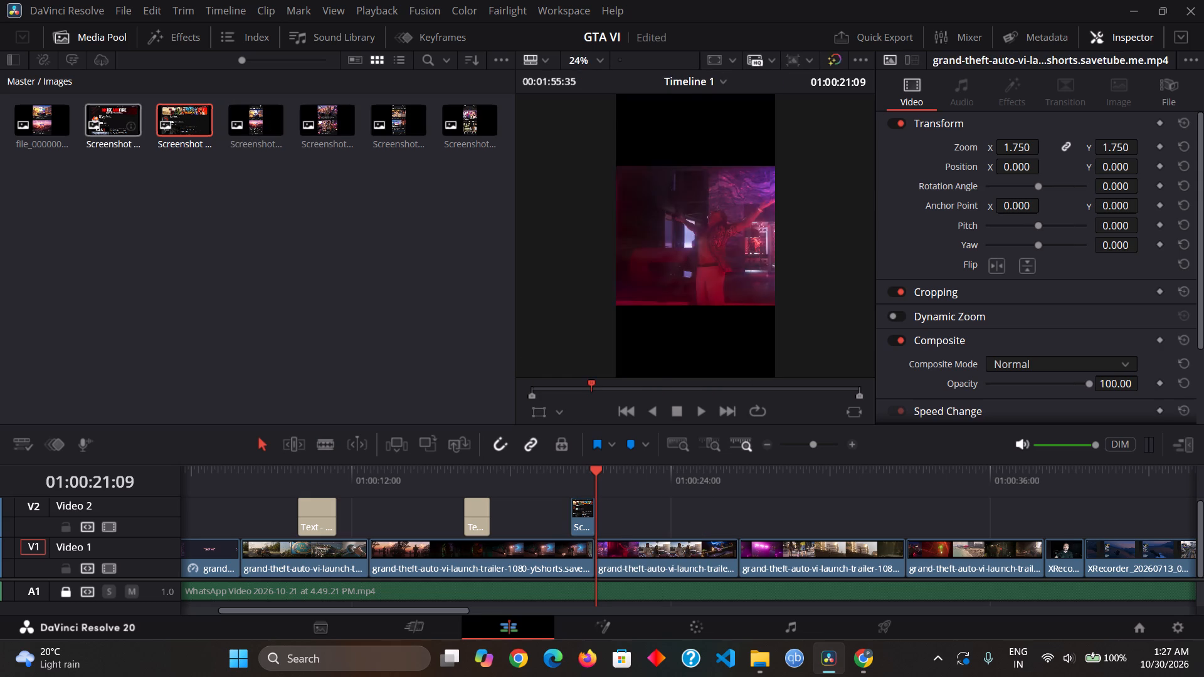
Place the image Screenshot 2026-10-29 215513.png on Video 2 directly after the shortened screenshot clip.
left_click_drag(115, 116, 631, 491)
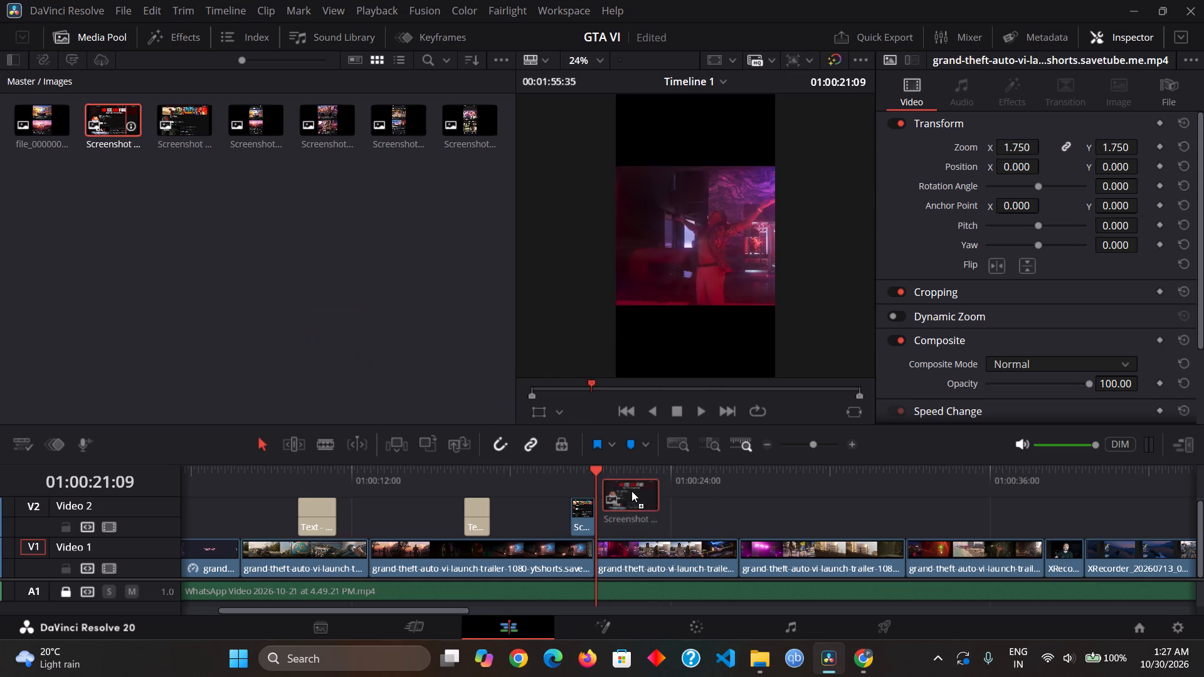
left_click_drag(631, 491, 617, 498)
left_click_drag(665, 508, 644, 508)
Trim the end of the second screenshot clip on Video 2 back to 01:00:22:38.
key("space")
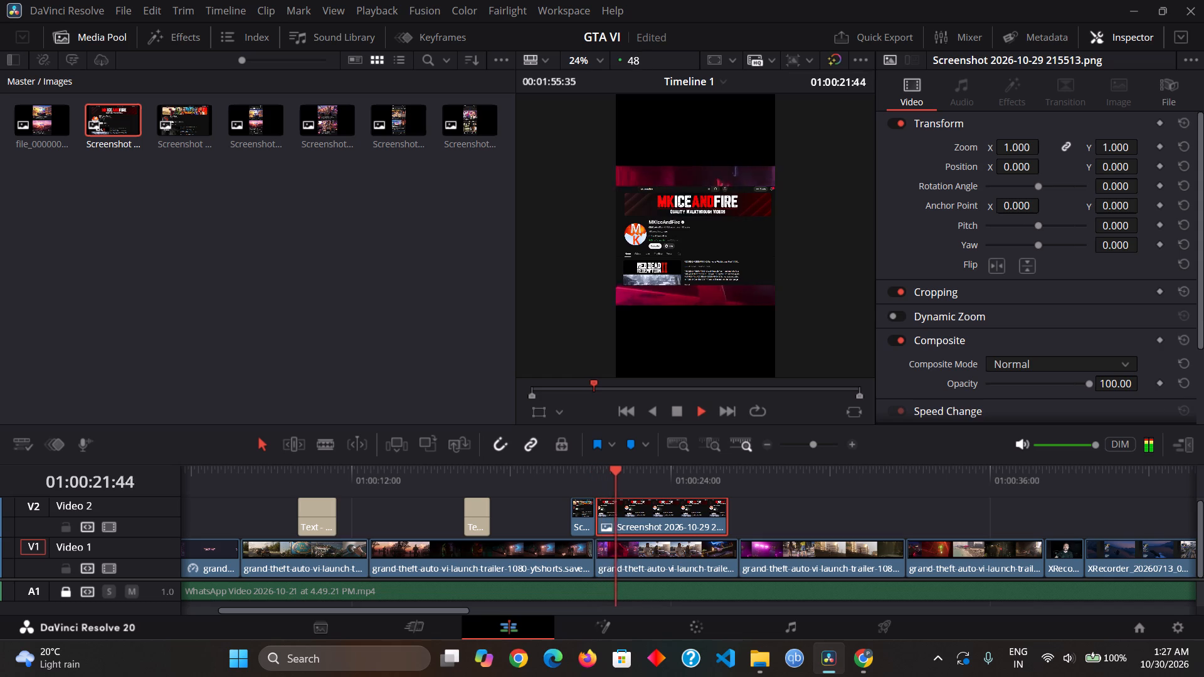
key("space")
key("space")
key("space")
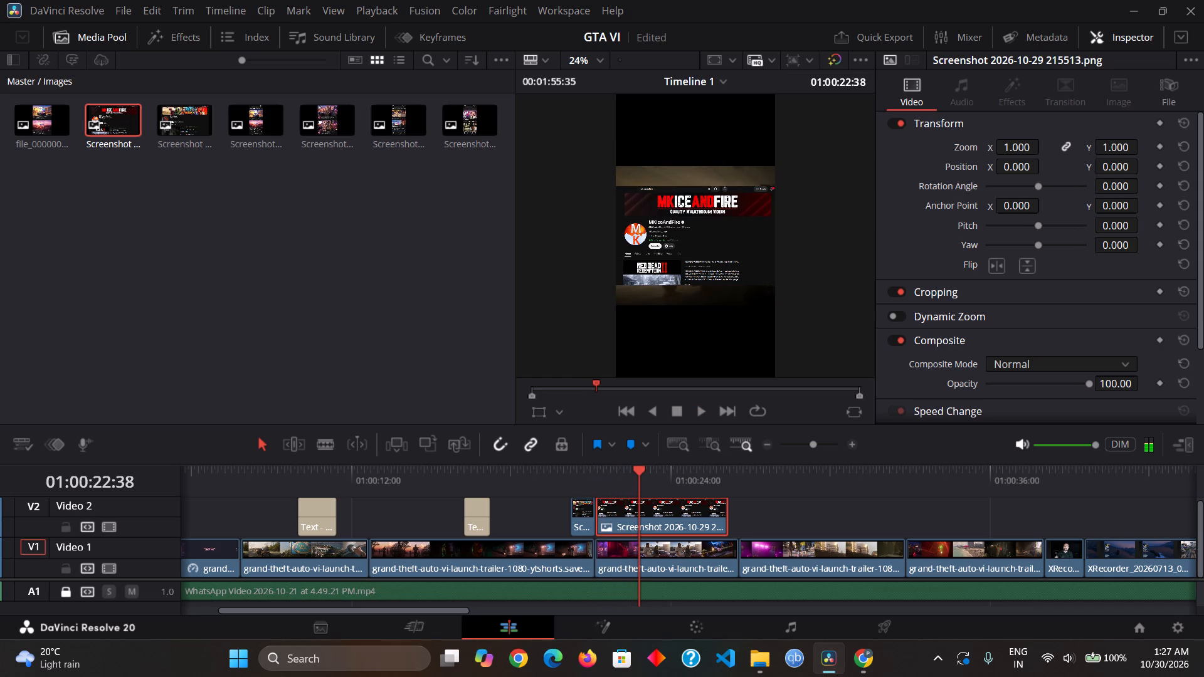
left_click_drag(722, 516, 638, 511)
key("space")
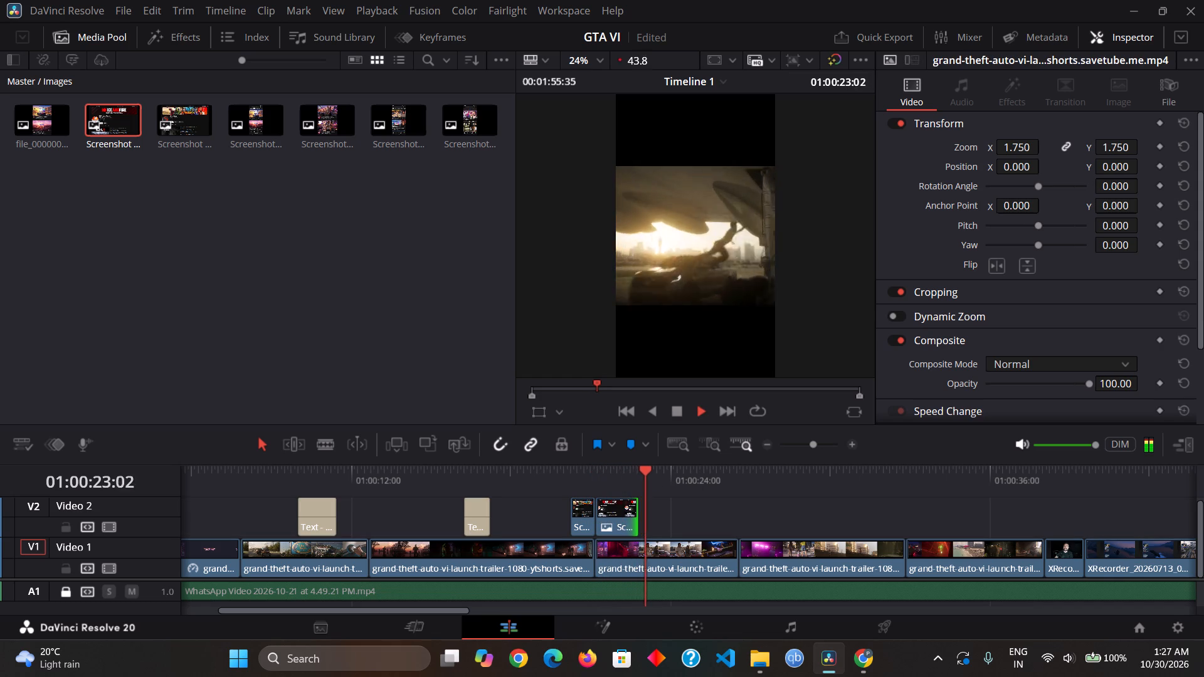
Play back the two screenshot clips on Video 2 to review their timing against the voice track.
left_click(571, 478)
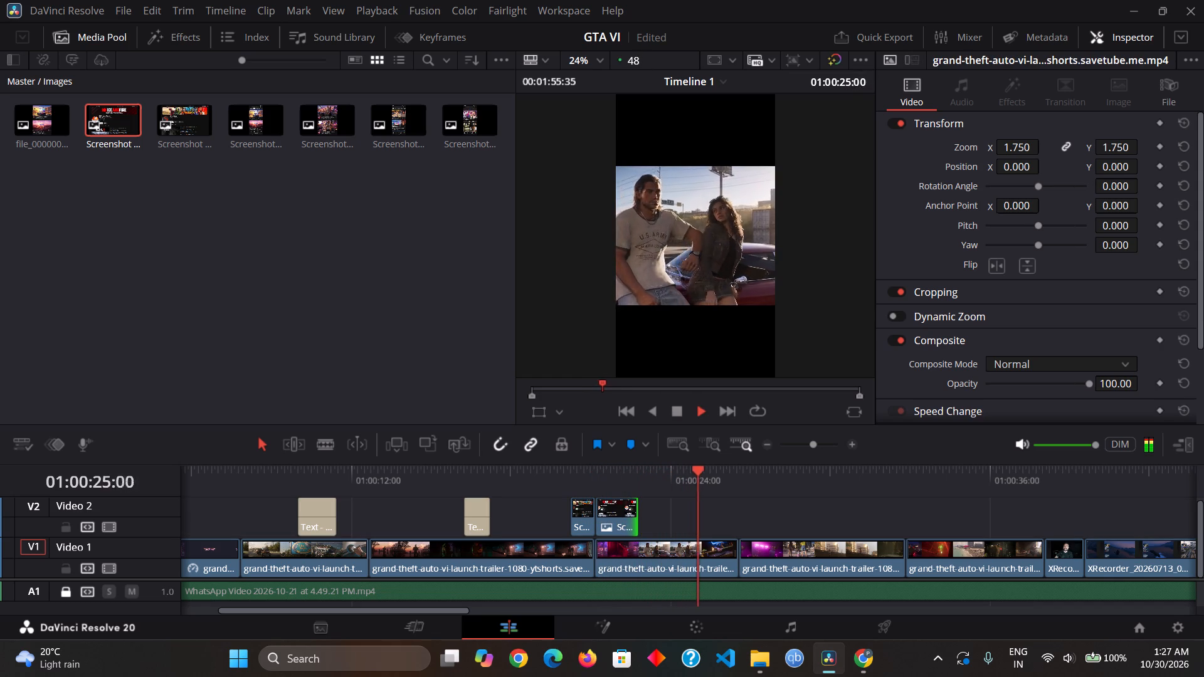
key("space")
key("space")
key("space")
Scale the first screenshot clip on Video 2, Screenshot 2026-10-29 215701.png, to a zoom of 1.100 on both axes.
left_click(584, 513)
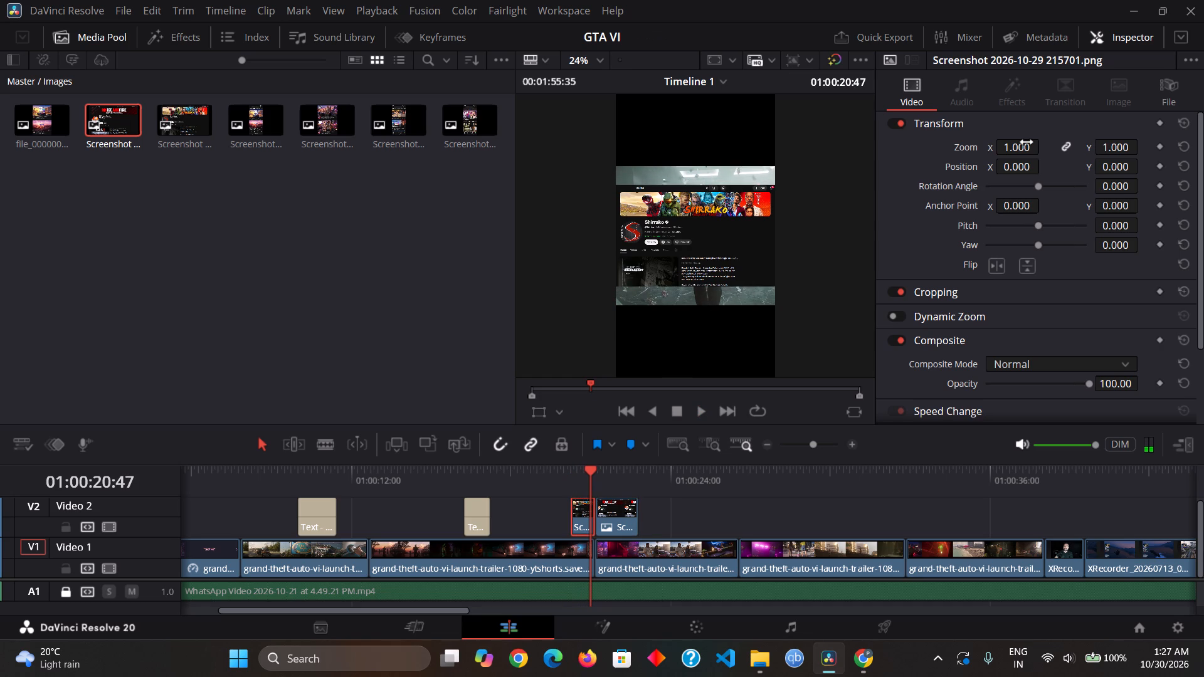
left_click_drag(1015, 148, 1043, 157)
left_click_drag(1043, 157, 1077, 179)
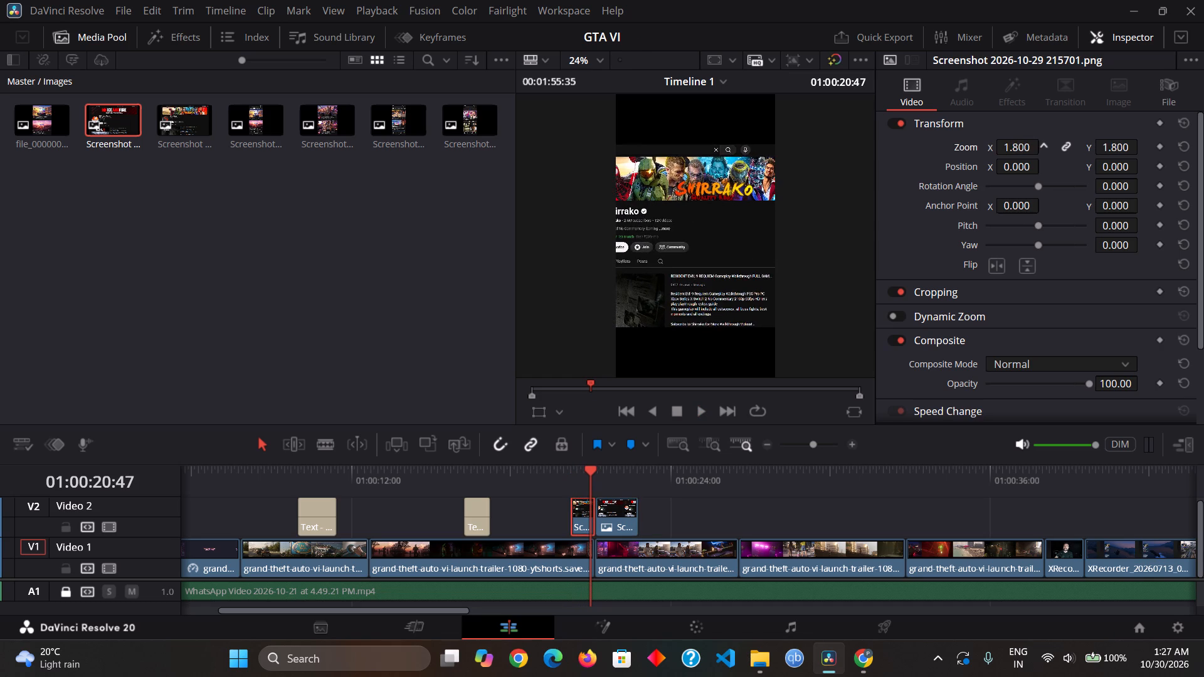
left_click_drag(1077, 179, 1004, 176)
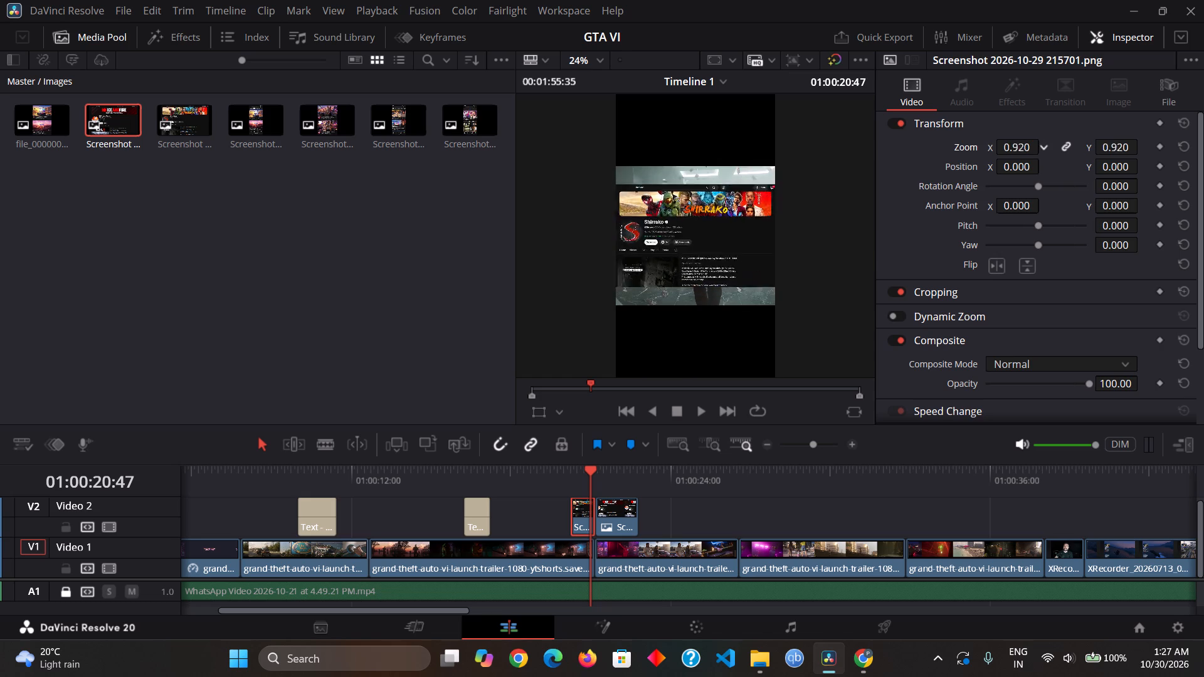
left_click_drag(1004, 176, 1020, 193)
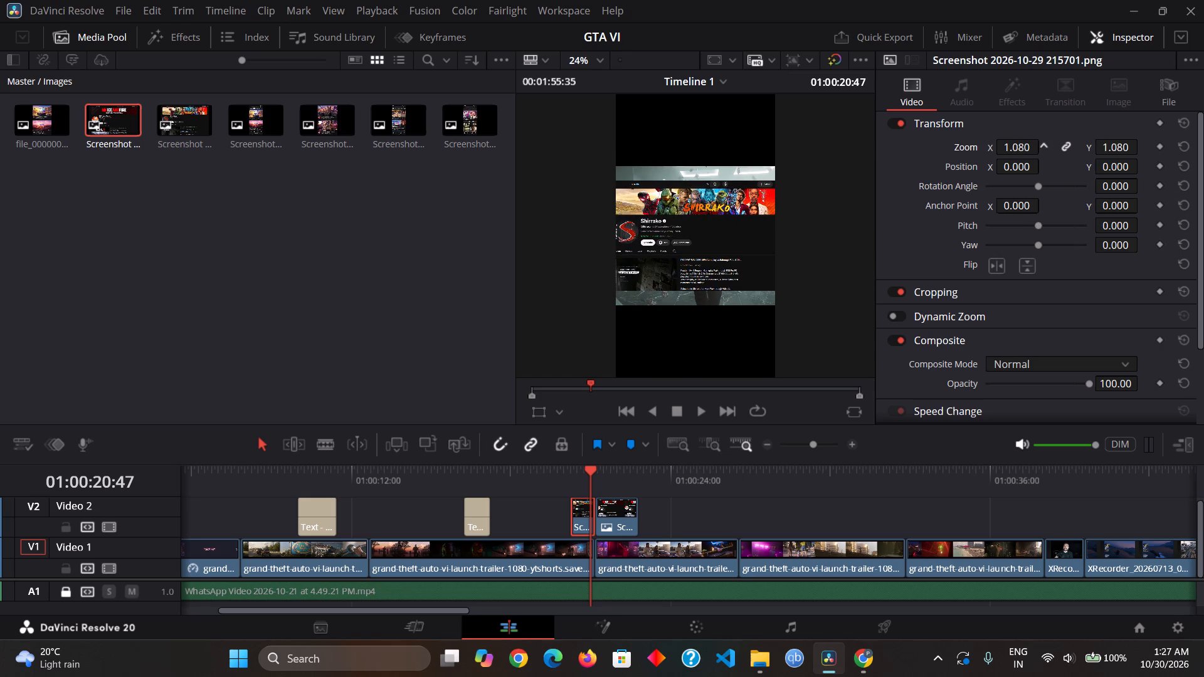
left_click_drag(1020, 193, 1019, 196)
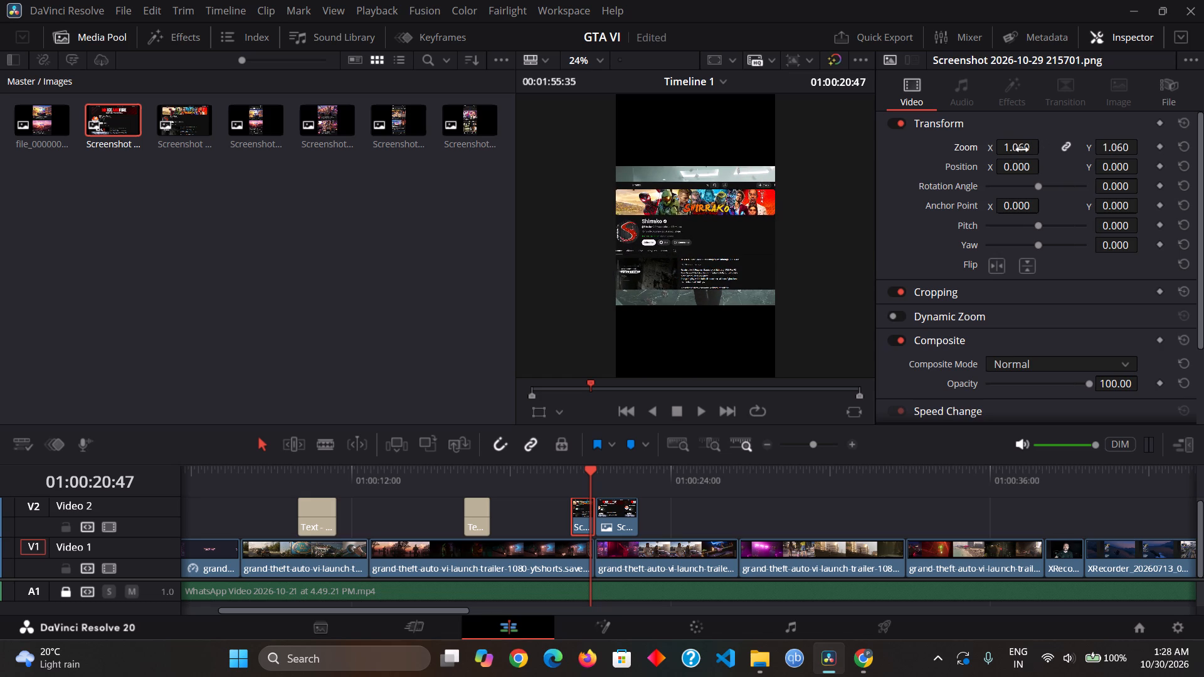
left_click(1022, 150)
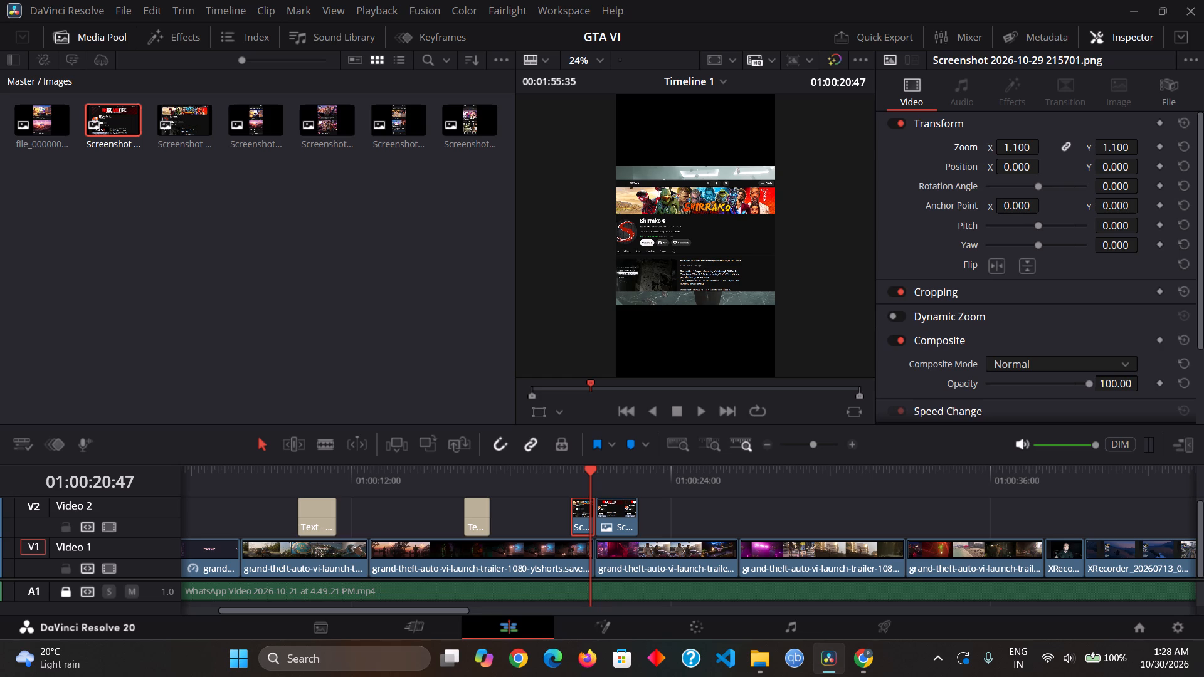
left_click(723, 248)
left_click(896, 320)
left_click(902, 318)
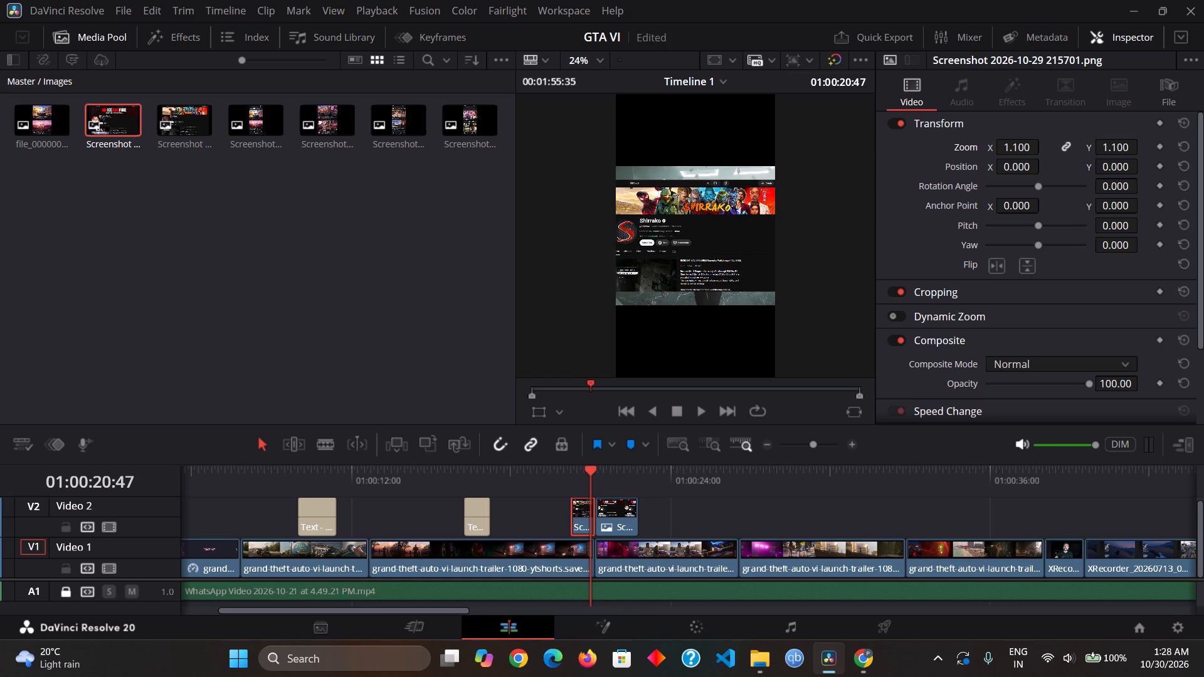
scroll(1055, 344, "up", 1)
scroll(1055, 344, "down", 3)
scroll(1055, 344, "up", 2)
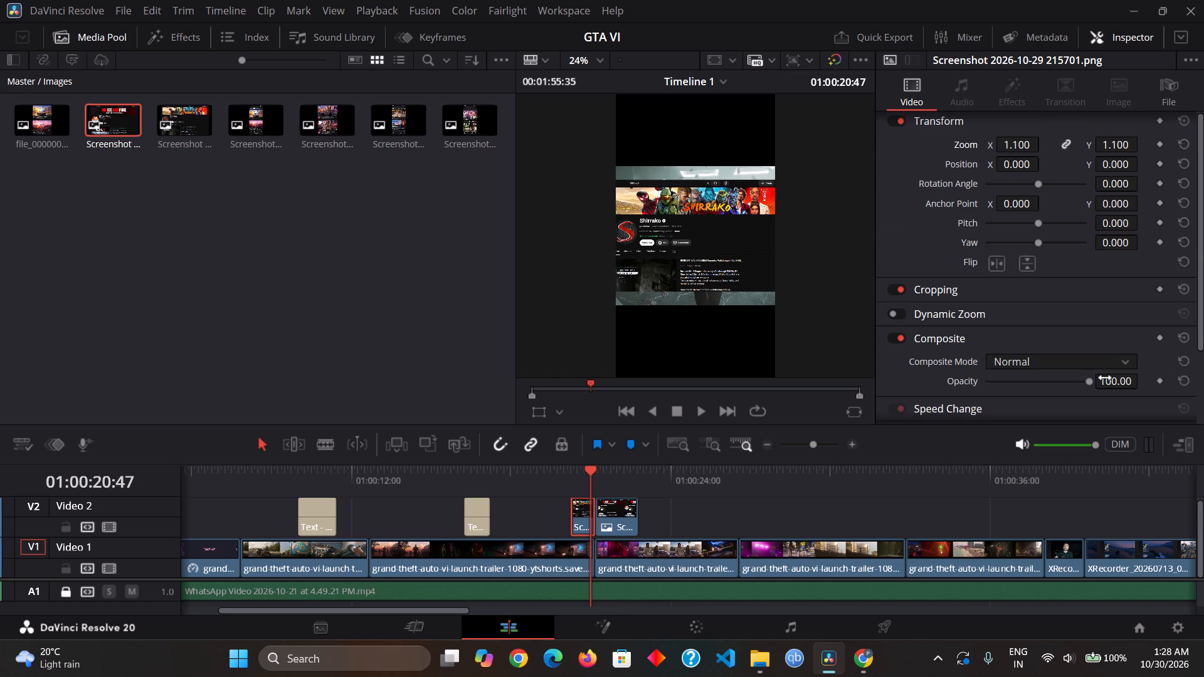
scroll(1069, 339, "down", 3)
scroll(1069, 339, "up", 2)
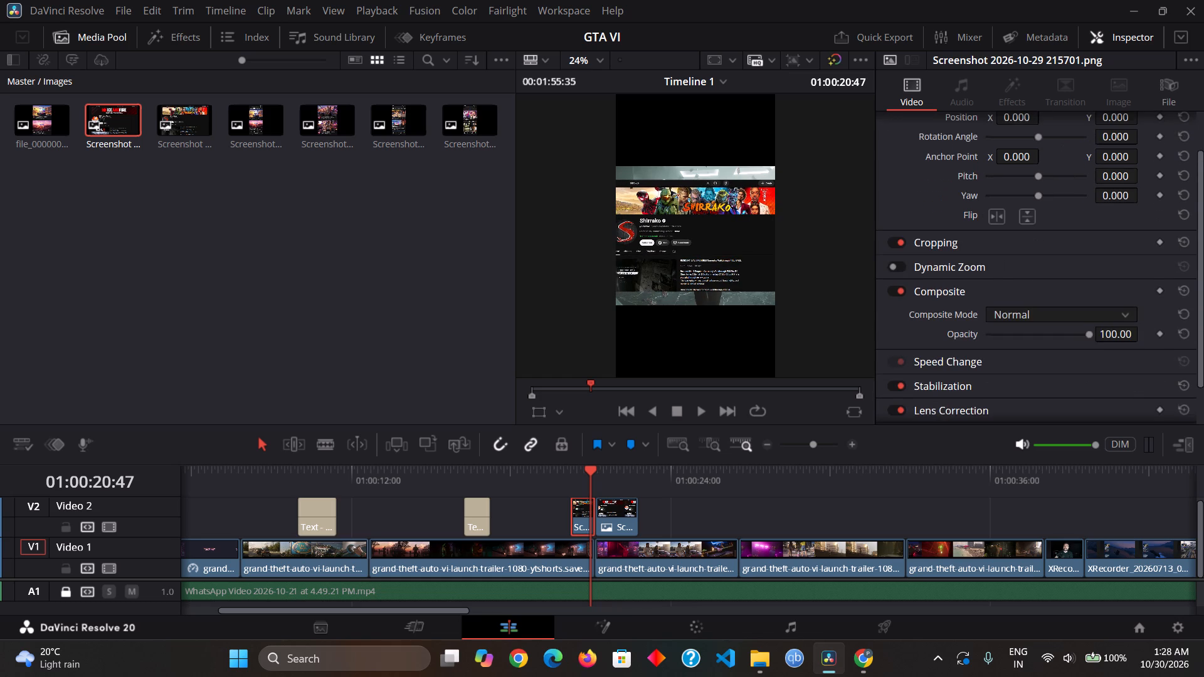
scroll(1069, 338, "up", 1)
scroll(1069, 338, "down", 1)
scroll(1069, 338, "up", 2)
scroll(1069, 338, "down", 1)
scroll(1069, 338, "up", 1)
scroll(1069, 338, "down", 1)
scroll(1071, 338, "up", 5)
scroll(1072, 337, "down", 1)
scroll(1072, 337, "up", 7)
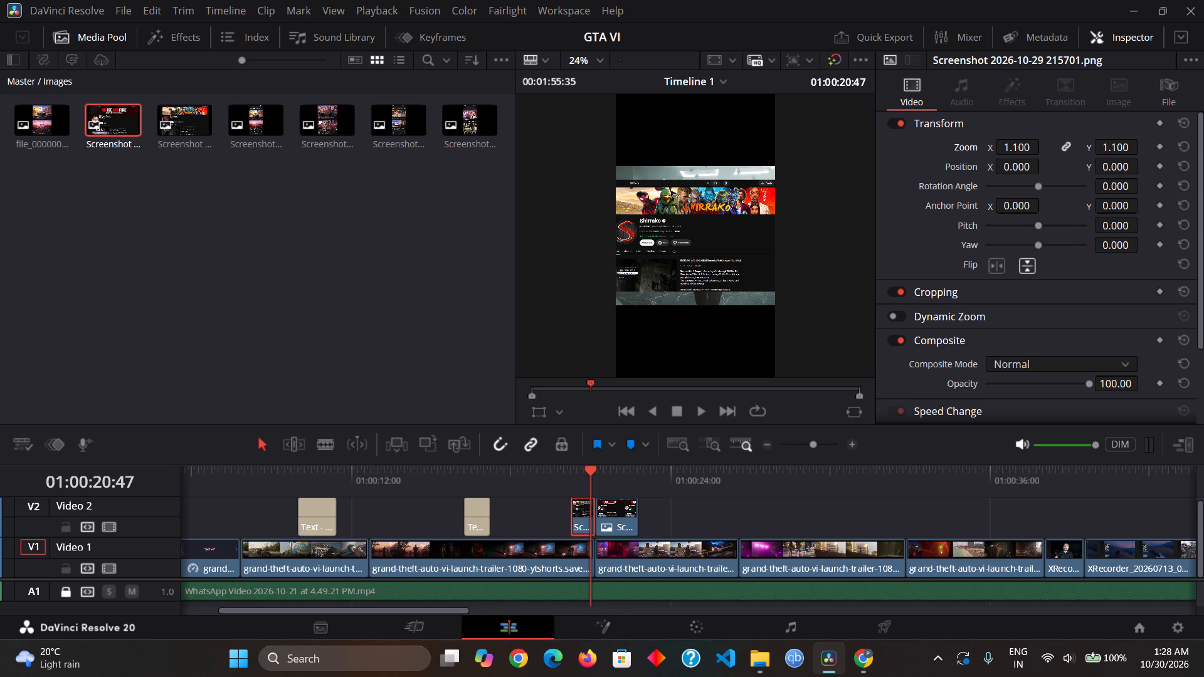
Crop the top of the first screenshot clip by 42.
left_click(1092, 291)
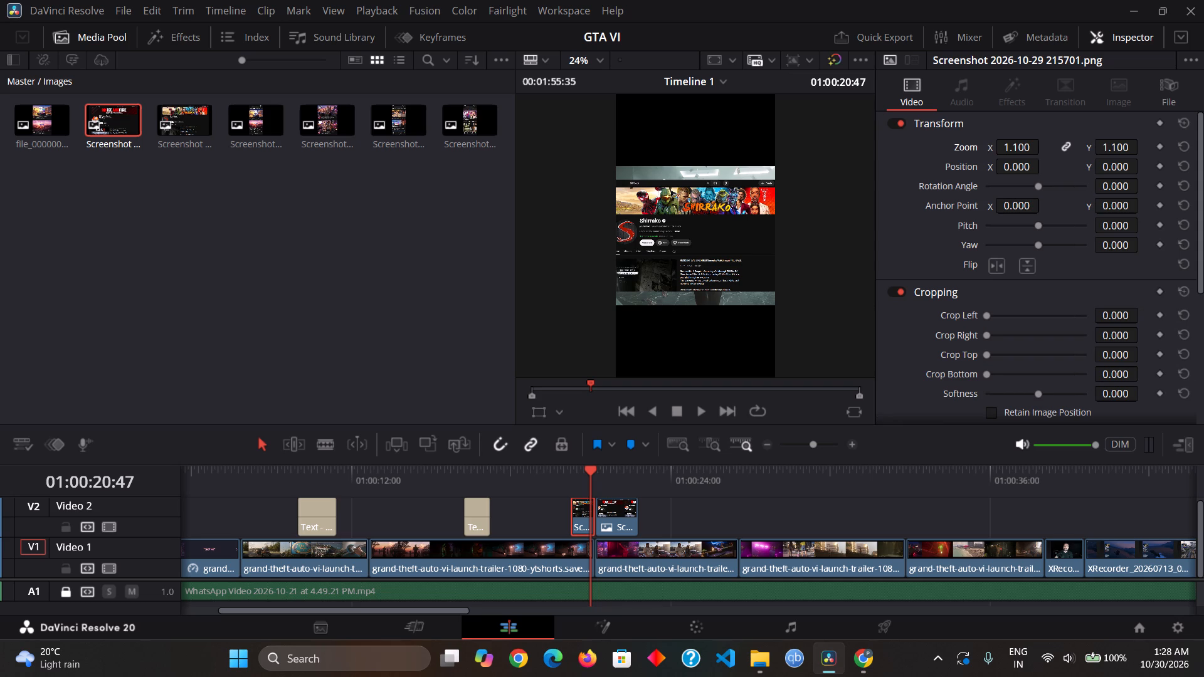
left_click_drag(986, 352, 1006, 357)
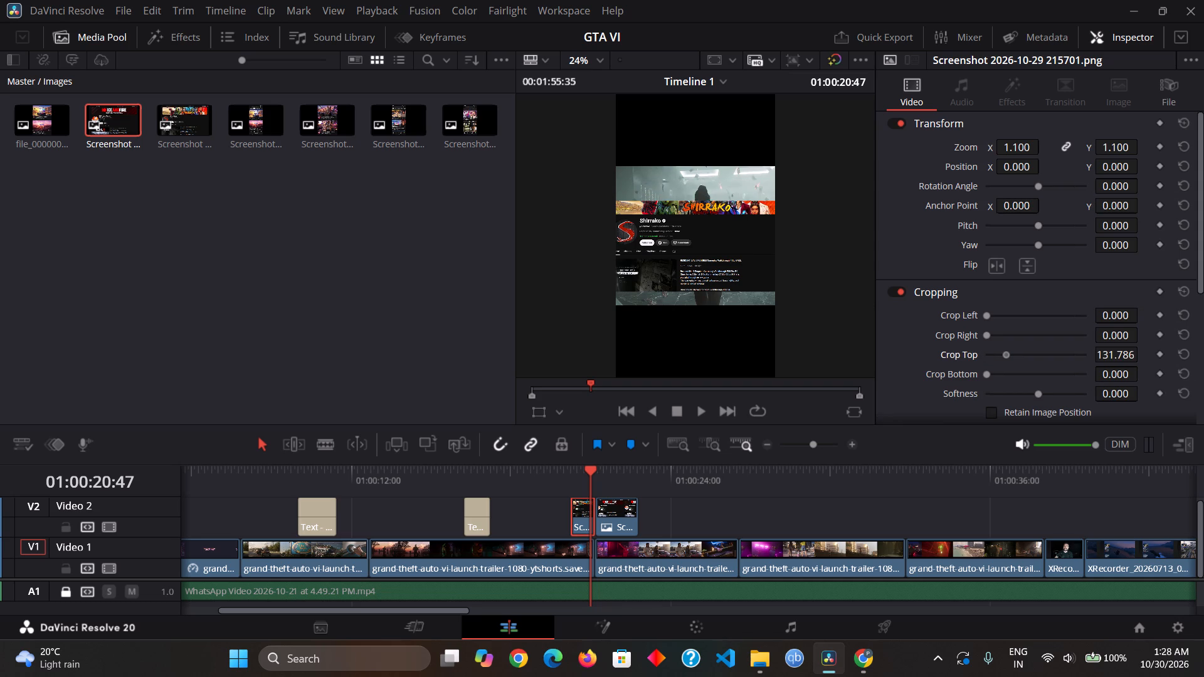
left_click_drag(1006, 357, 984, 357)
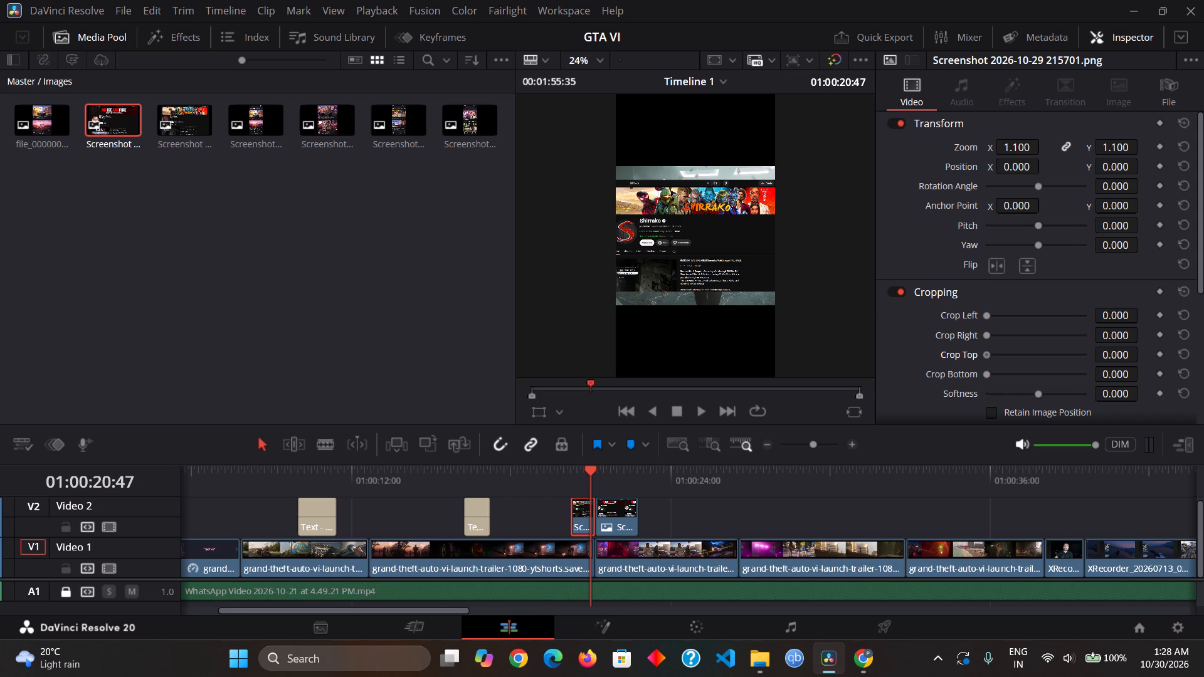
left_click_drag(984, 357, 991, 361)
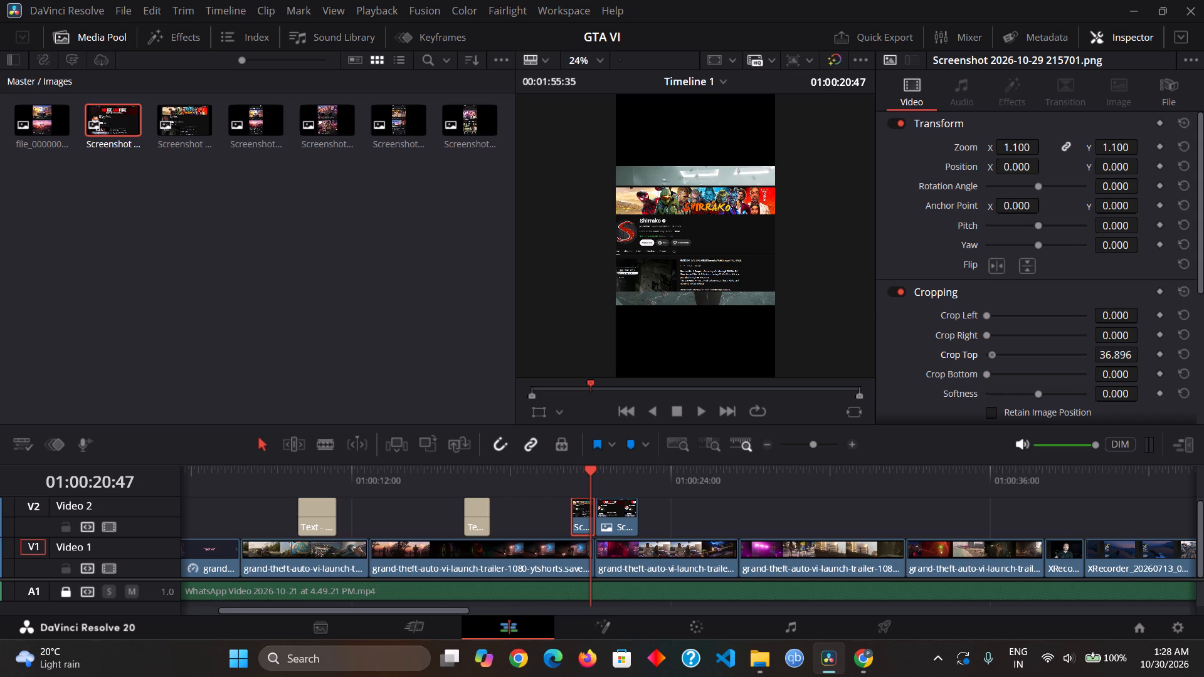
left_click_drag(991, 361, 993, 362)
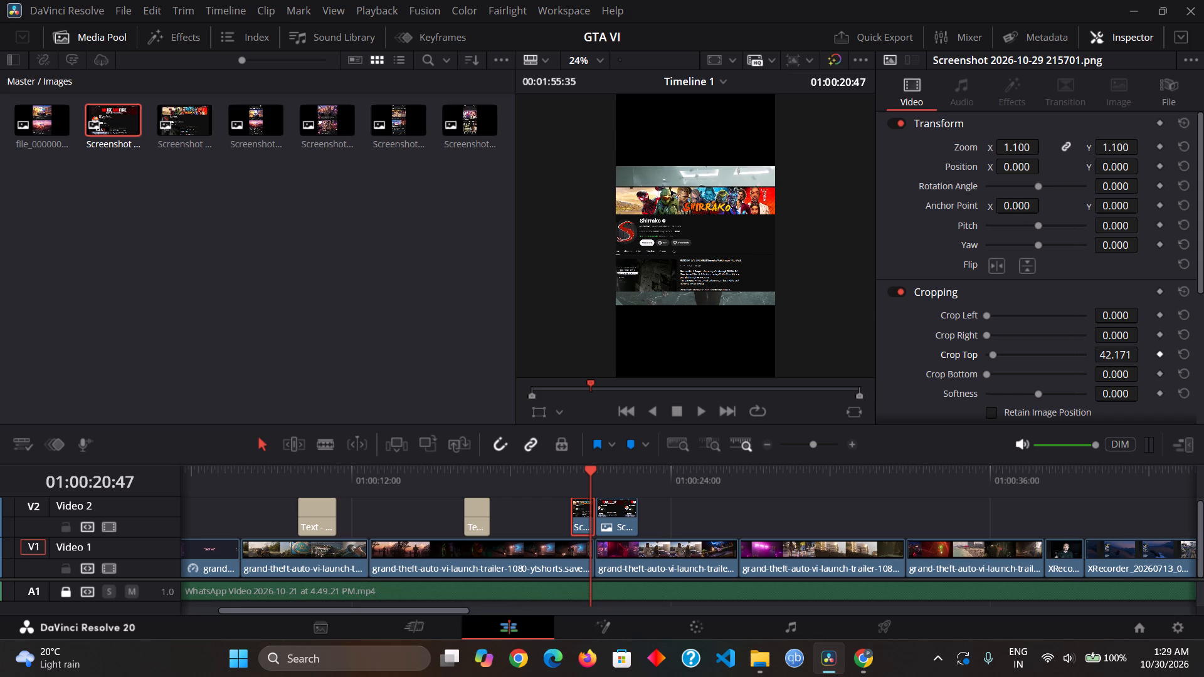
triple_click(1119, 357)
double_click(1119, 357)
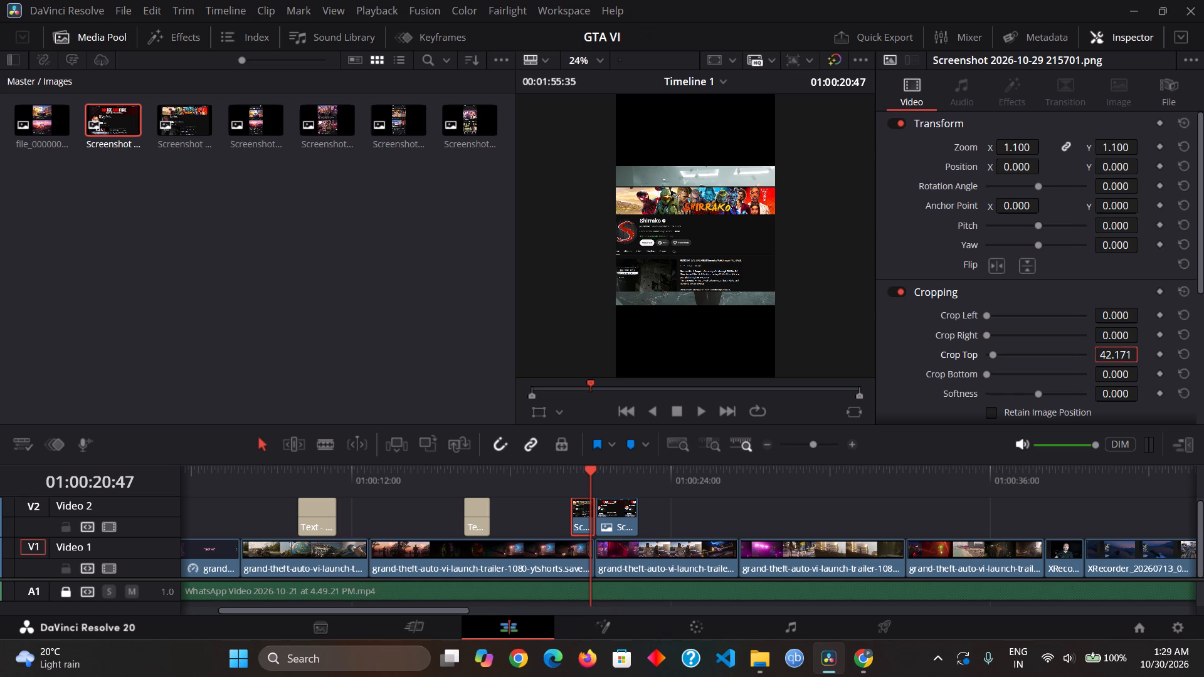
type("42")
double_click(1126, 355)
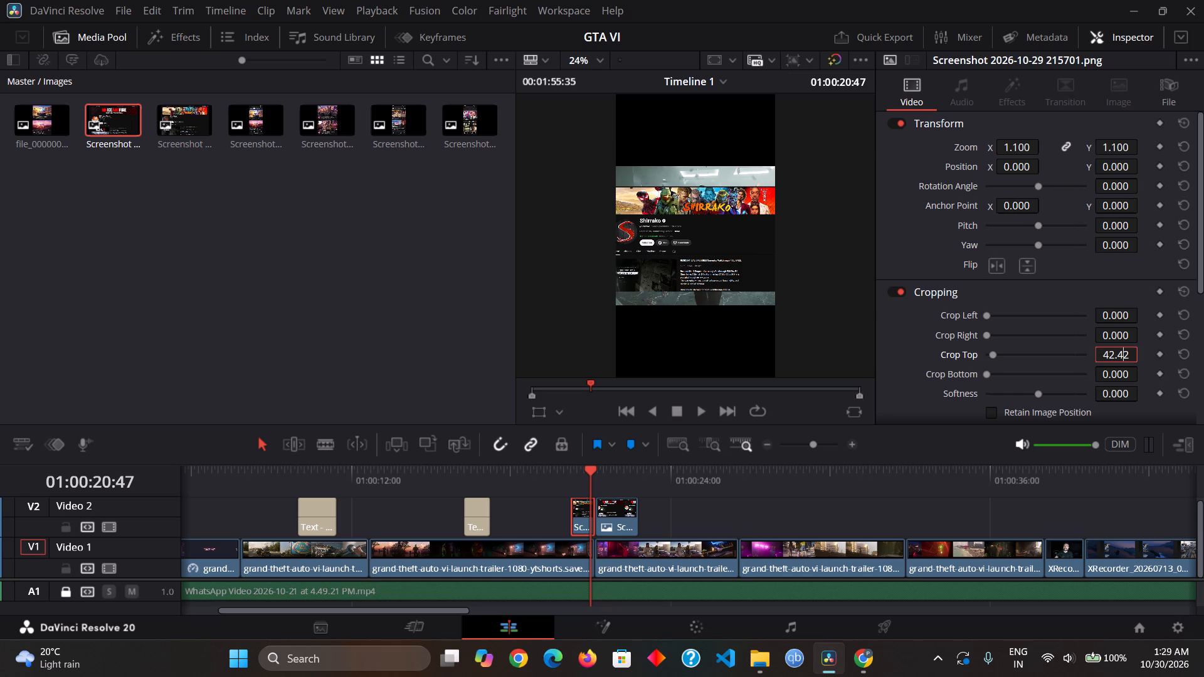
triple_click(1115, 352)
type("42")
key("Return")
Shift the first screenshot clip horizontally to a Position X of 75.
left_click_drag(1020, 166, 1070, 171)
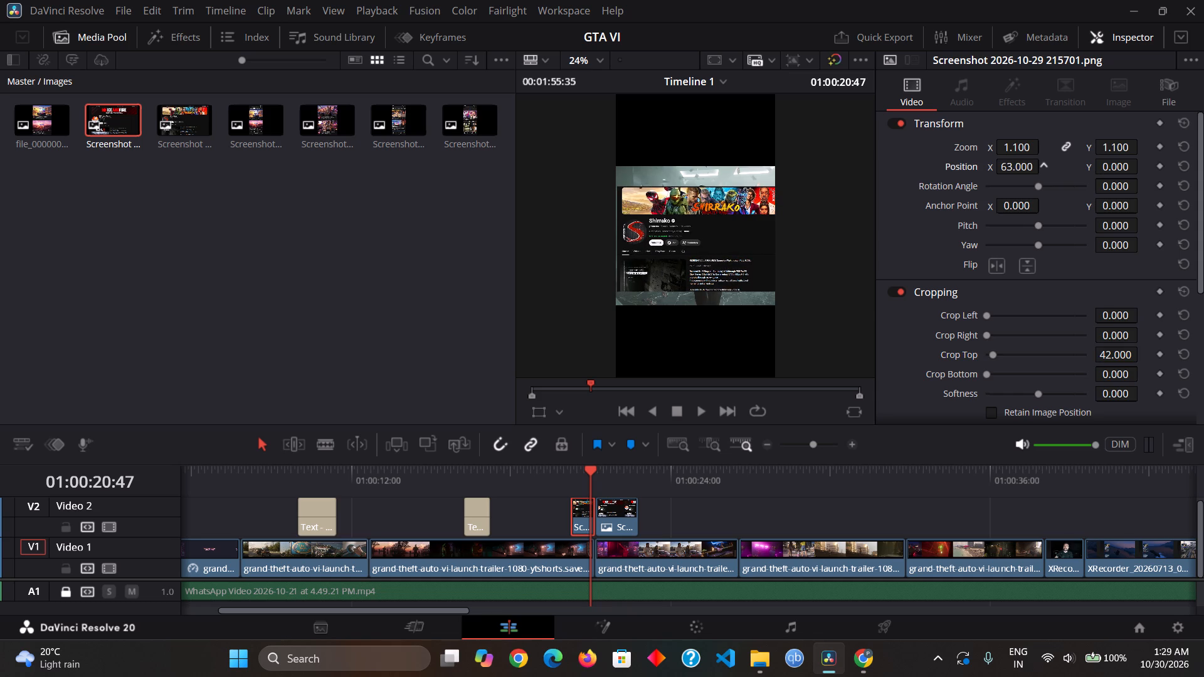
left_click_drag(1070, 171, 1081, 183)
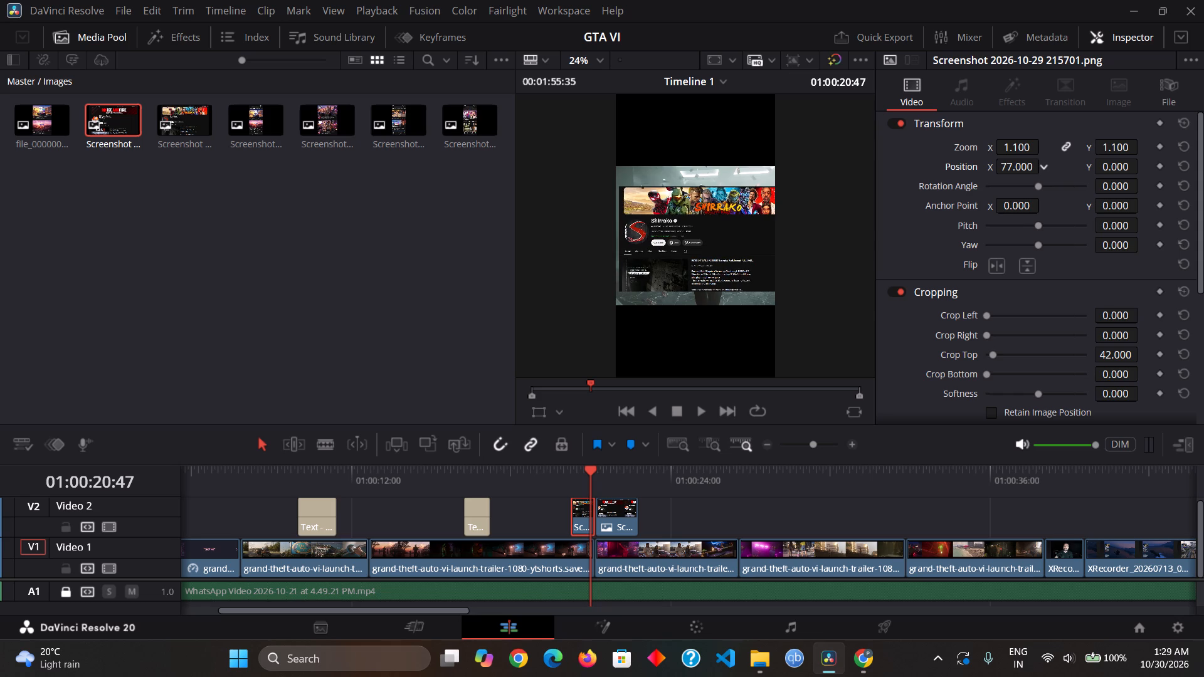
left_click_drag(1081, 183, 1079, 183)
Enlarge the first screenshot clip to a zoom of 1.250 on both axes.
left_click_drag(1024, 145, 1032, 147)
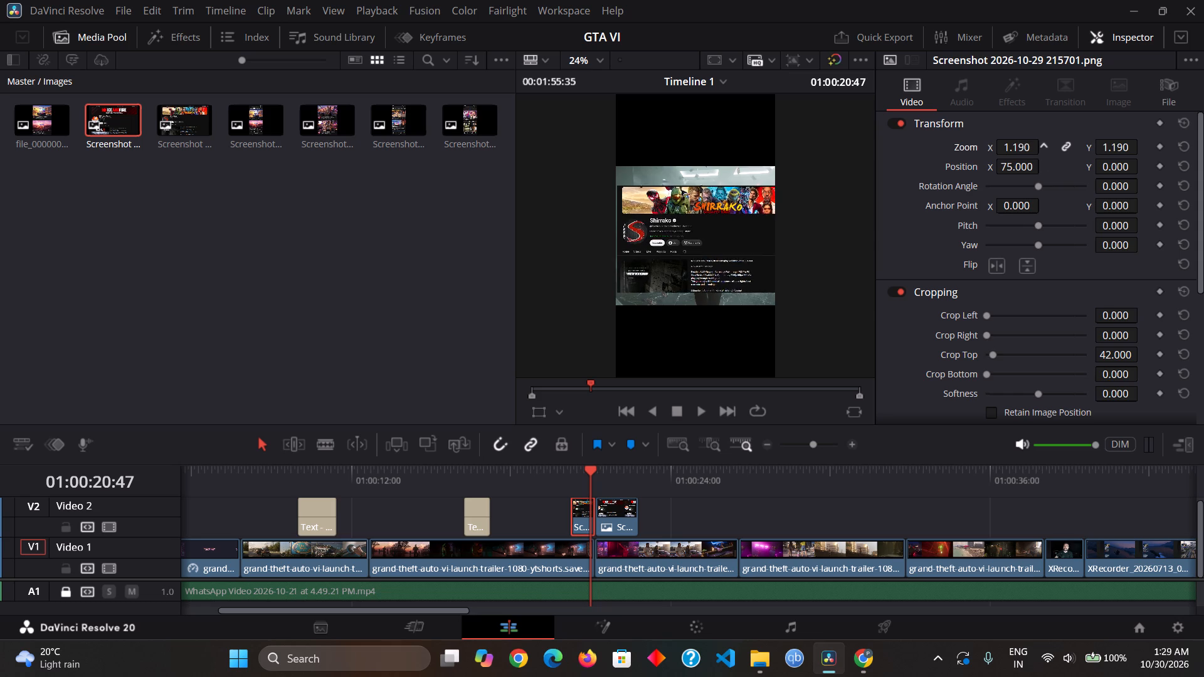
left_click_drag(1032, 147, 1035, 149)
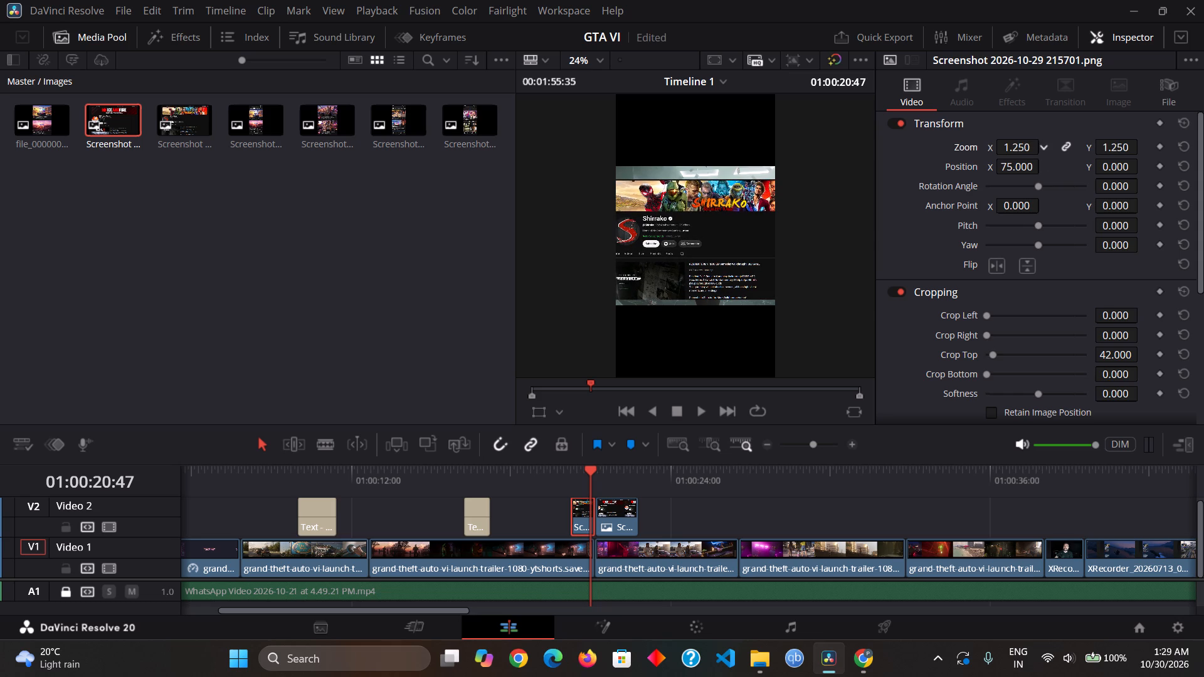
left_click_drag(1035, 149, 1035, 152)
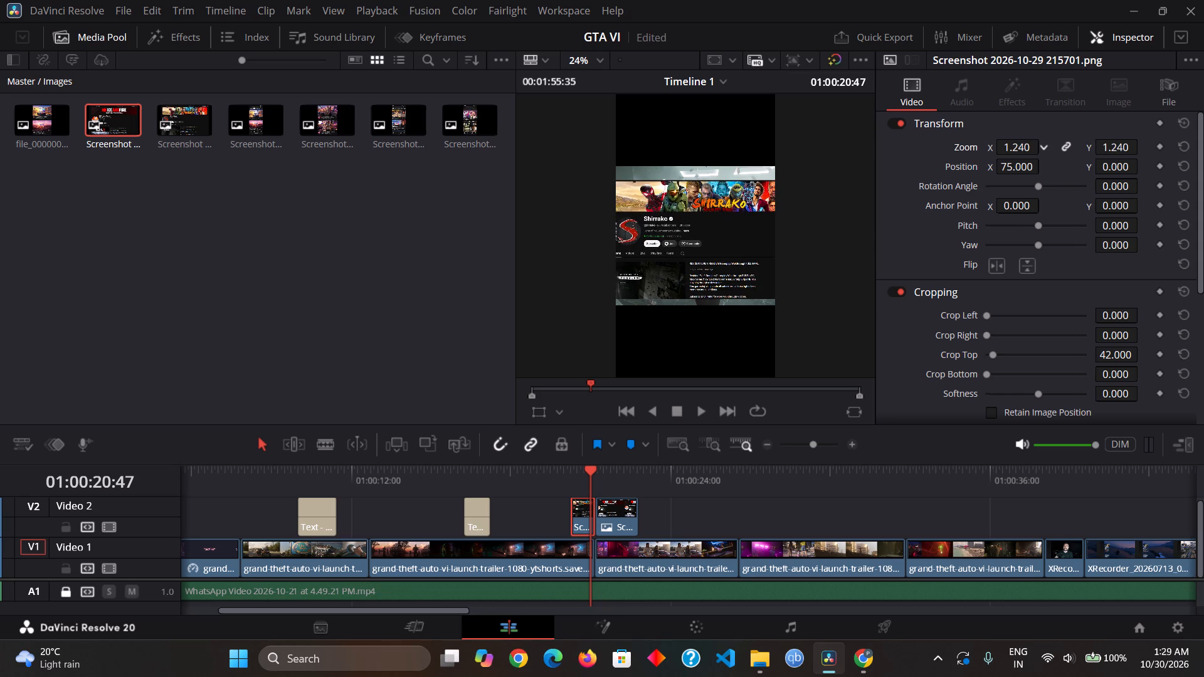
left_click_drag(1035, 152, 1034, 154)
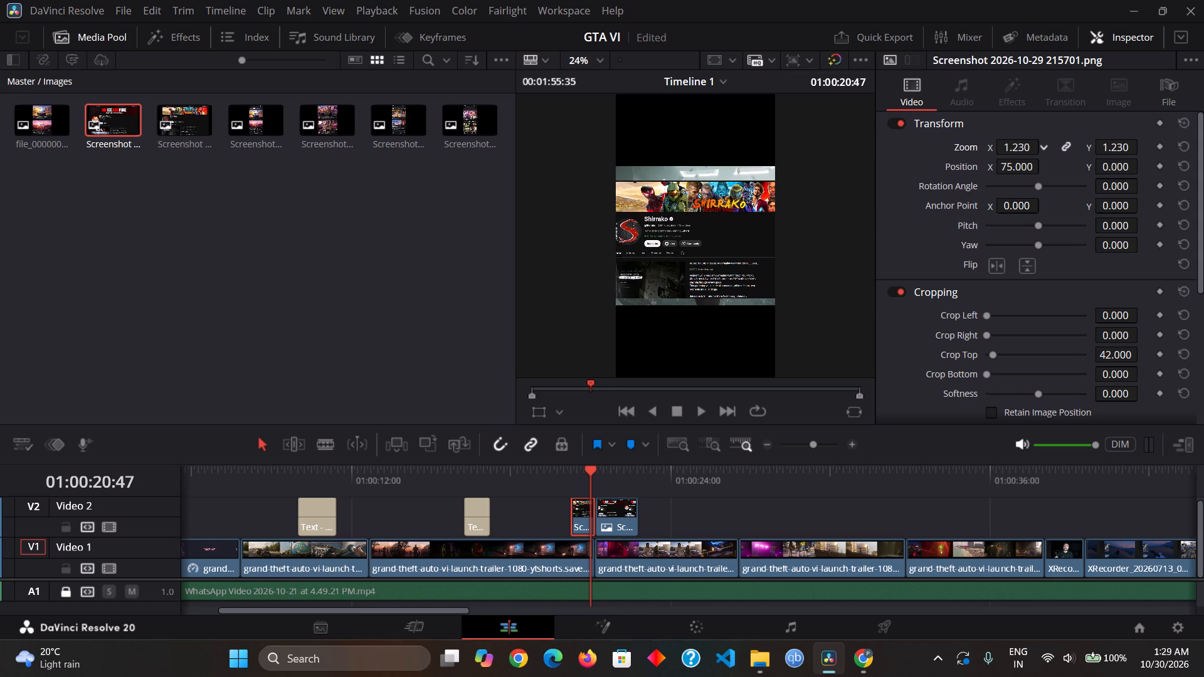
left_click_drag(1034, 154, 1038, 160)
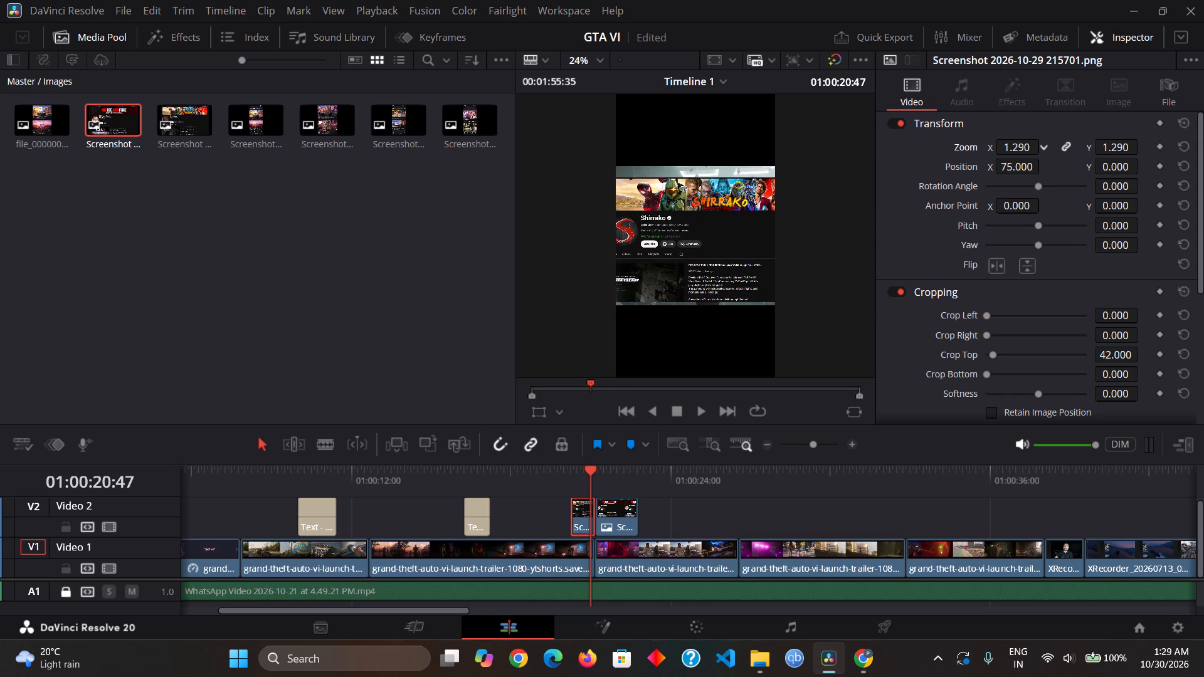
left_click_drag(1038, 160, 1035, 160)
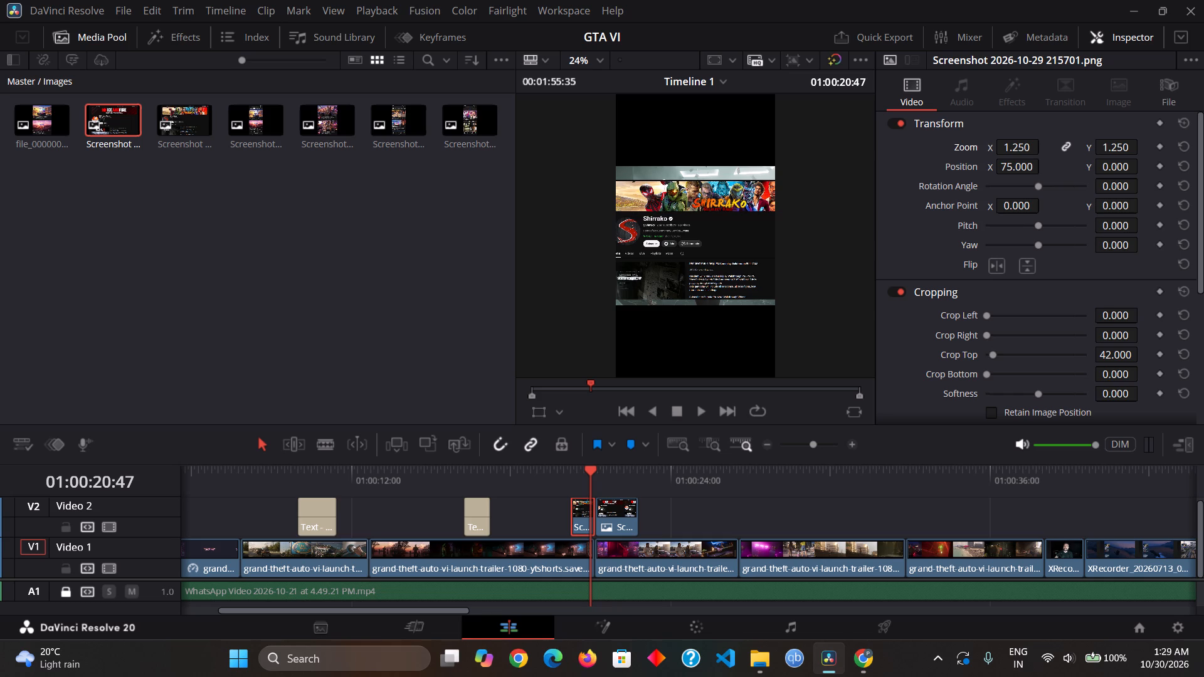
Set the first screenshot clip's Position X to 110 so the channel logo and name fit in the frame.
left_click_drag(1020, 165, 1049, 170)
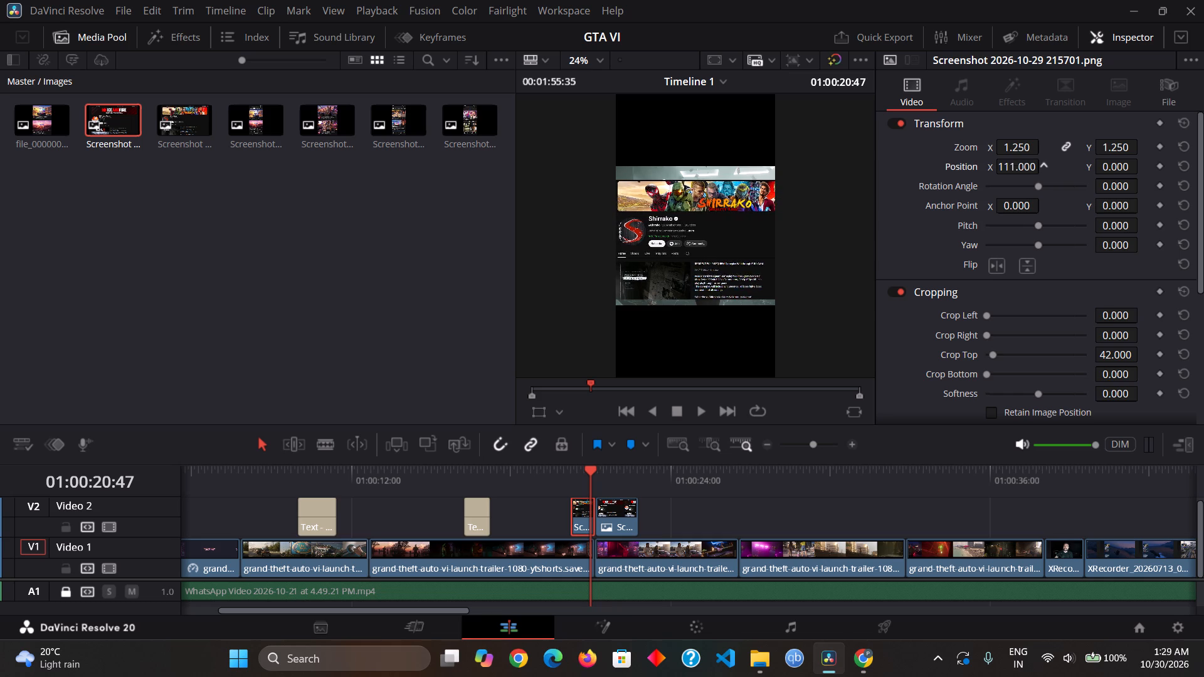
left_click_drag(1049, 170, 1059, 173)
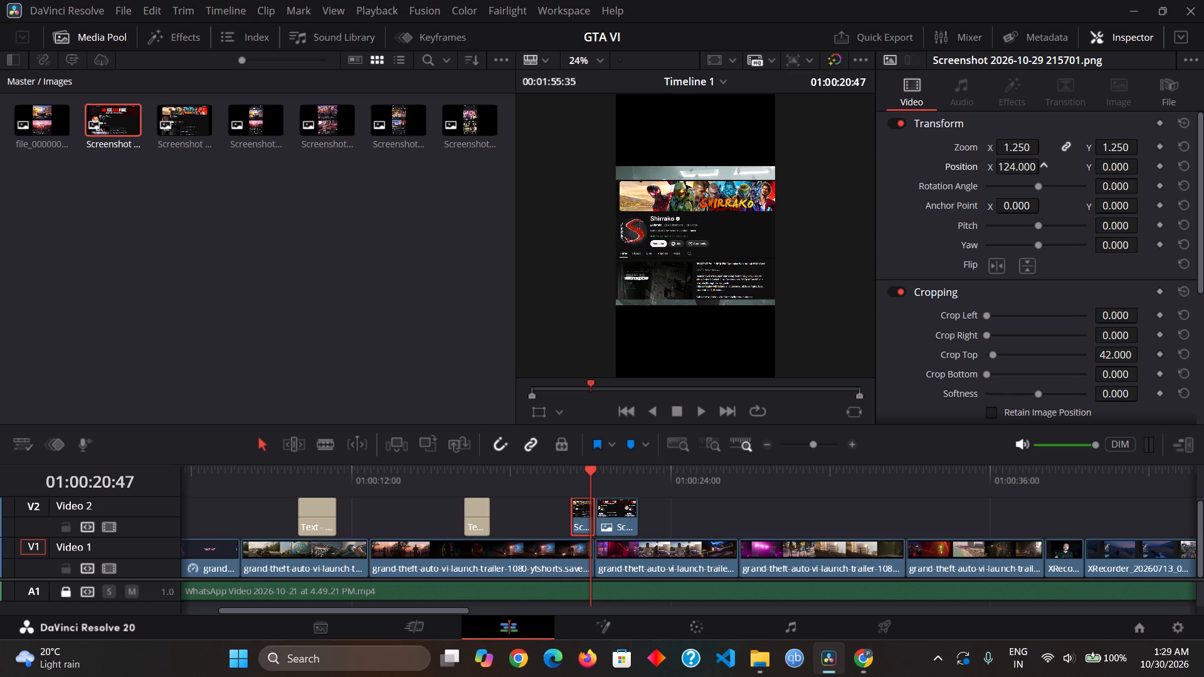
left_click_drag(1059, 173, 1050, 173)
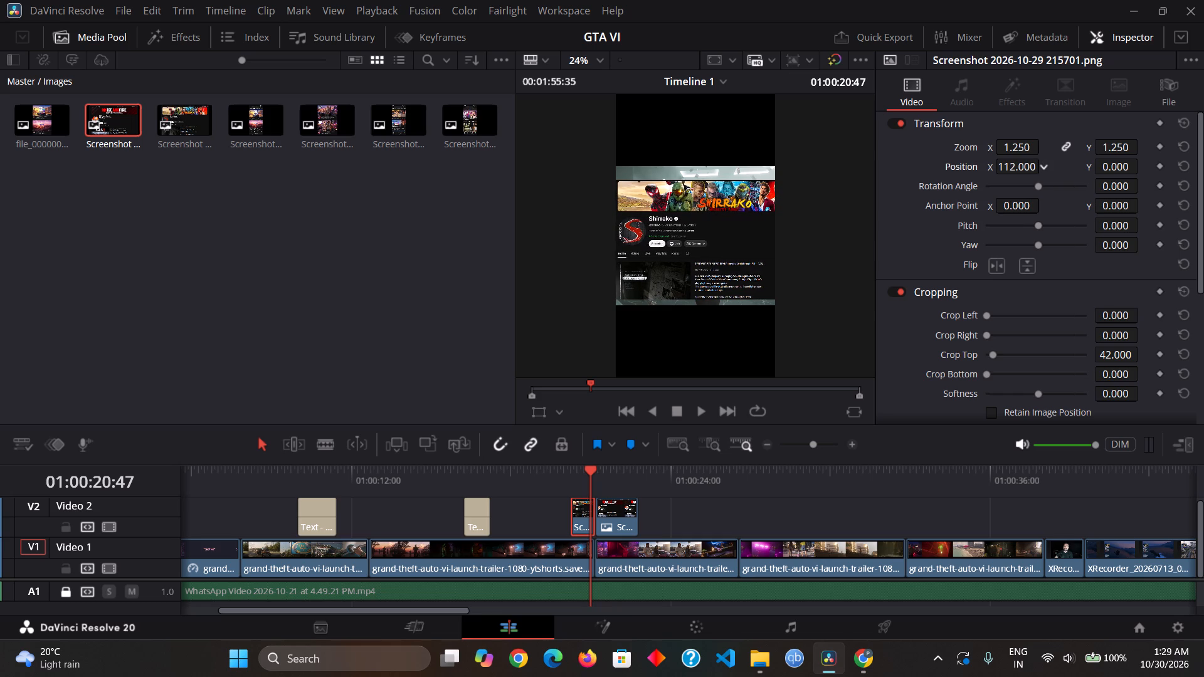
left_click_drag(1050, 173, 1048, 172)
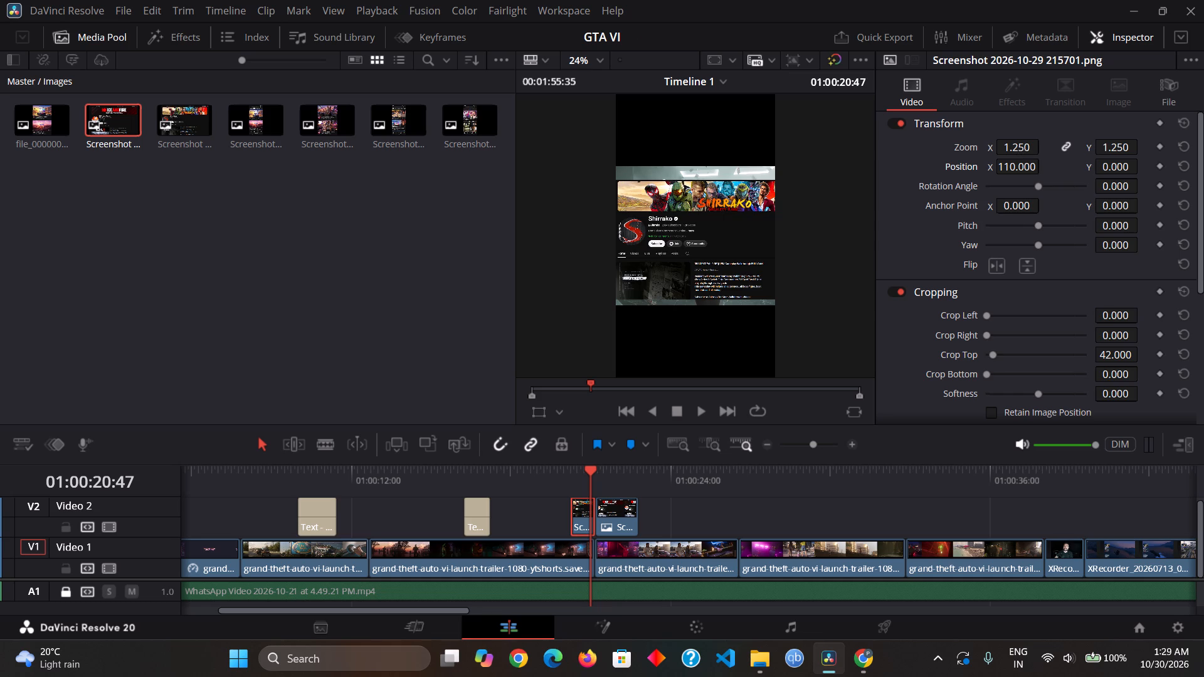
Play back the first screenshot clip from its start to check its new framing.
left_click_drag(579, 471, 566, 467)
key("space")
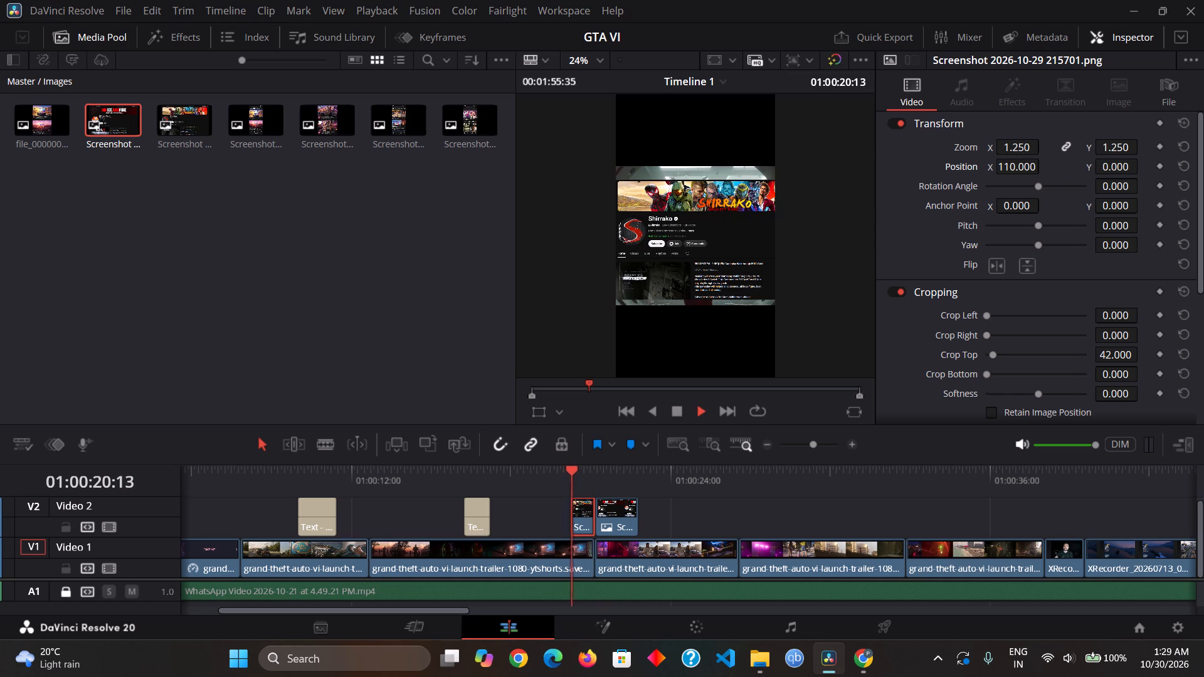
key("space")
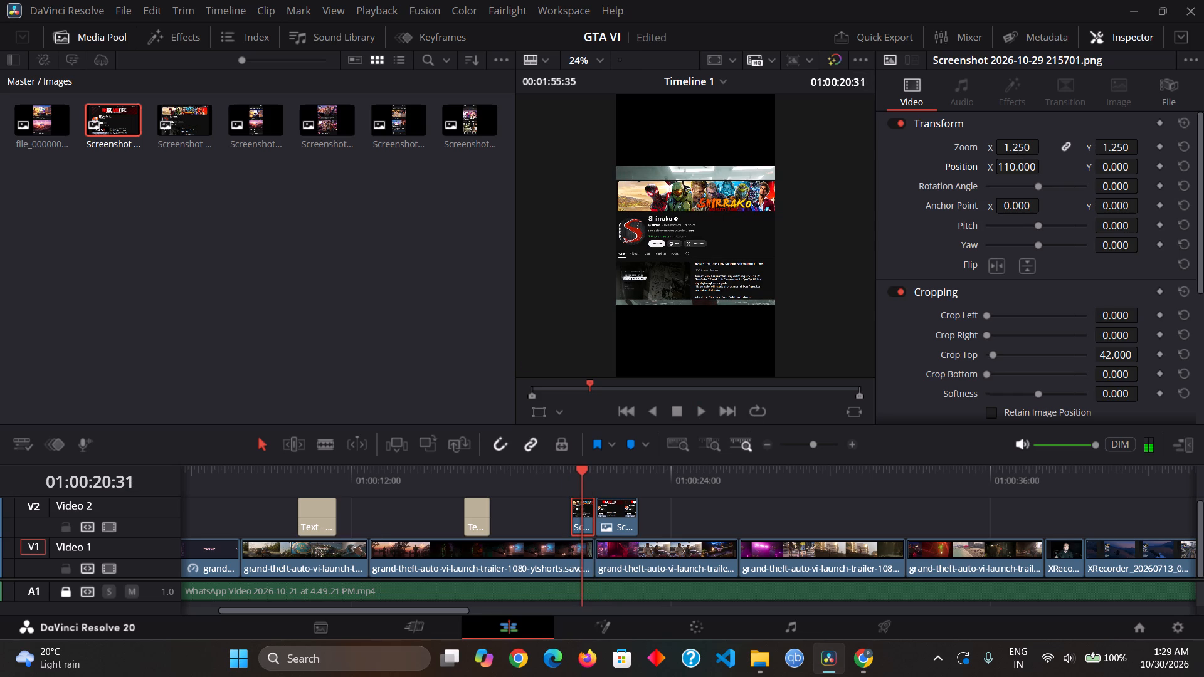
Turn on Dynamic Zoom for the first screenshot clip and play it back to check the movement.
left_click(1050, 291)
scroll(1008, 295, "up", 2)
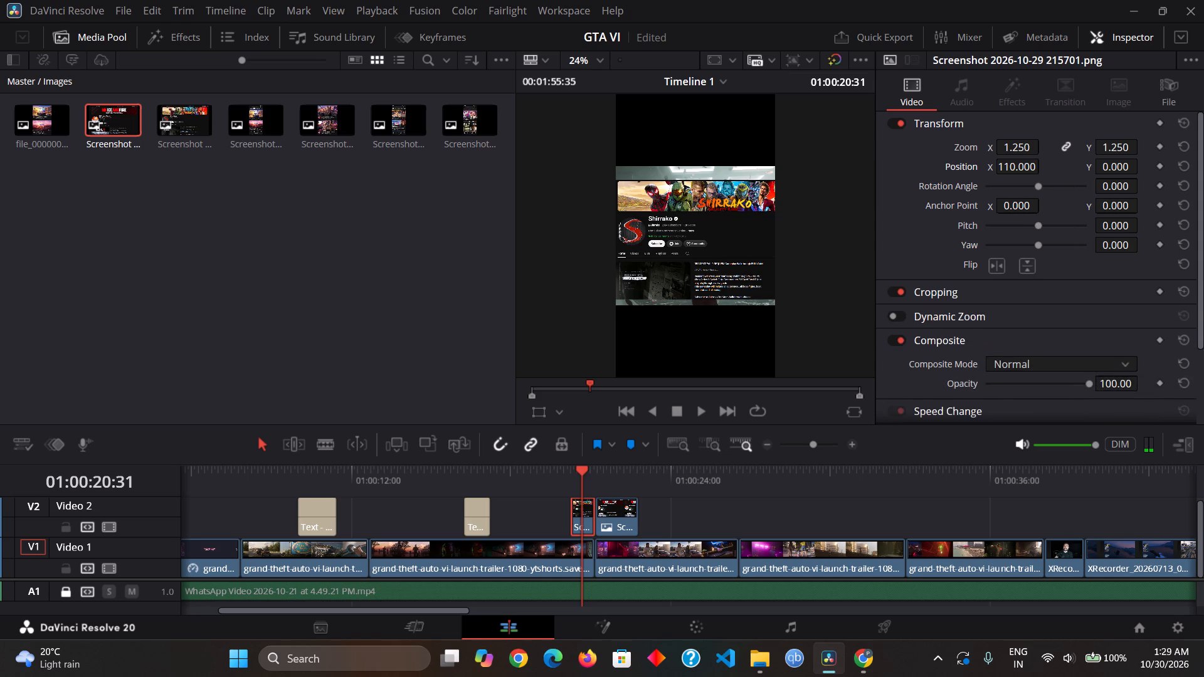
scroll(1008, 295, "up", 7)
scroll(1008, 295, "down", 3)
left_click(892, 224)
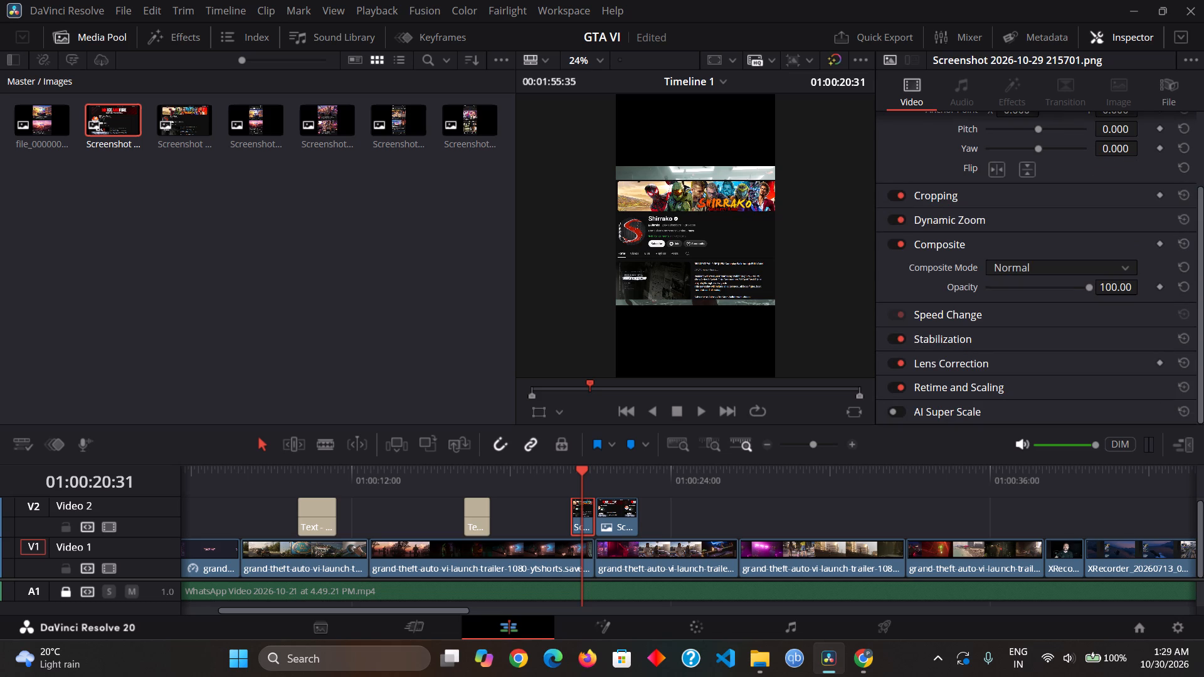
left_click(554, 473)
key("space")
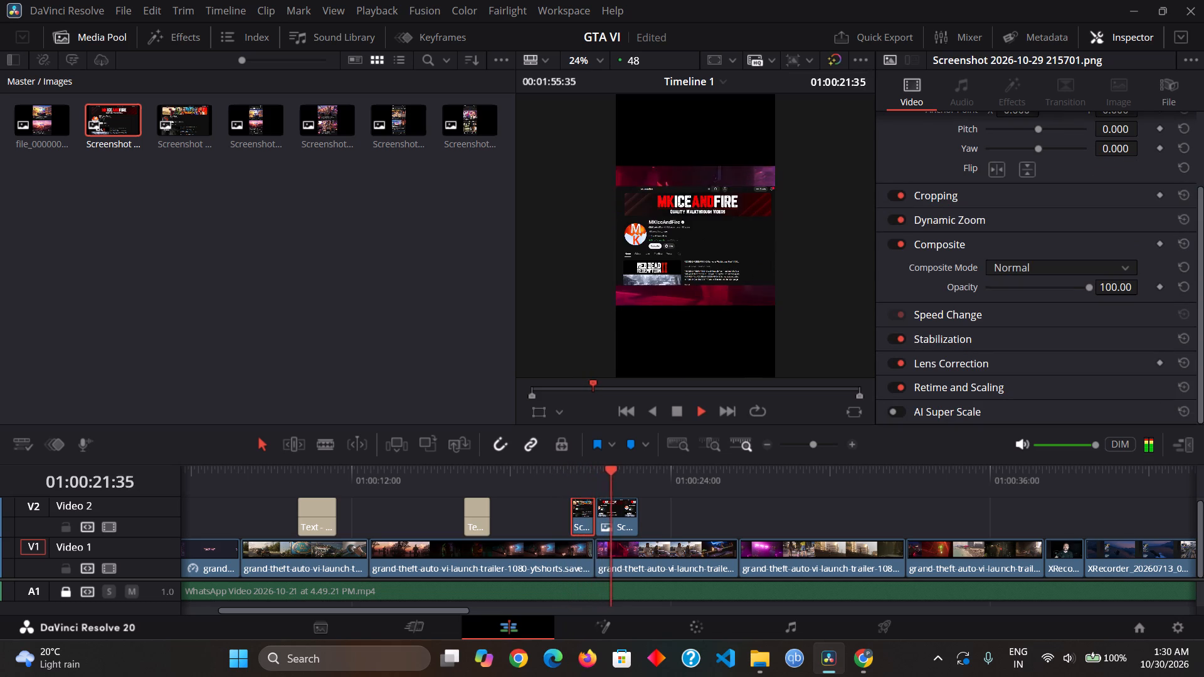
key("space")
Enlarge the second screenshot clip, showing the MKIceAndFire channel, to a zoom of 1.250 on both axes.
left_click(604, 510)
left_click(618, 518)
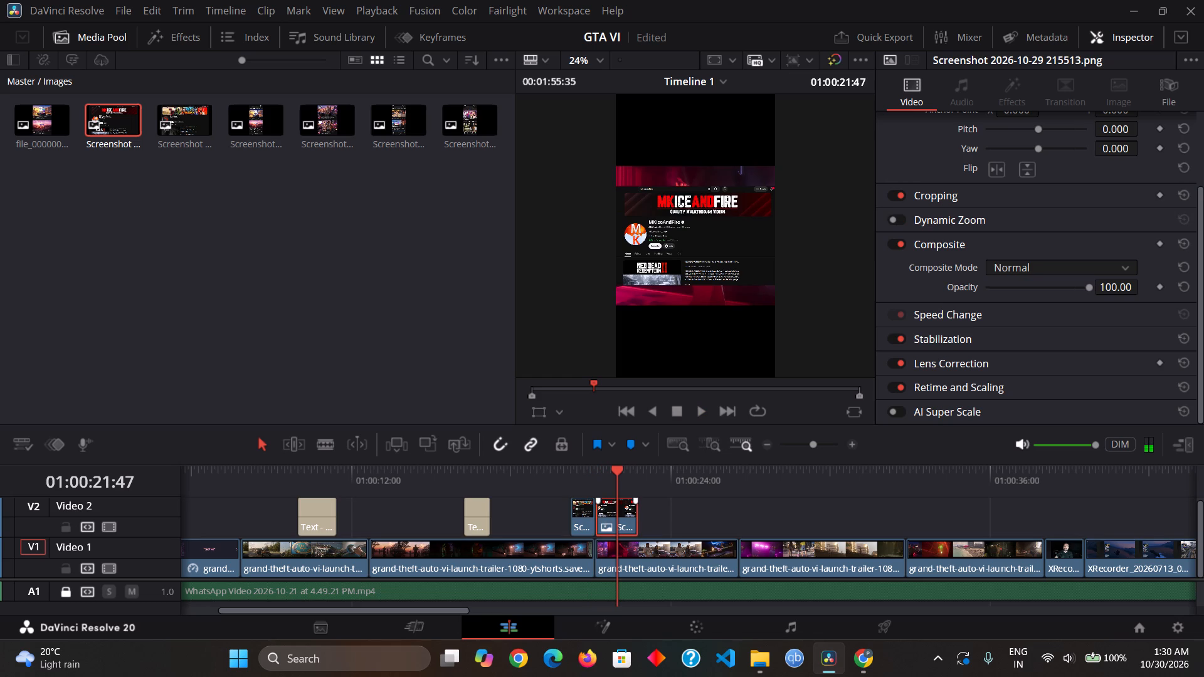
scroll(1015, 297, "down", 1)
scroll(1015, 297, "up", 1)
scroll(1015, 297, "down", 1)
scroll(1015, 297, "up", 1)
scroll(1017, 297, "down", 1)
scroll(1018, 295, "up", 7)
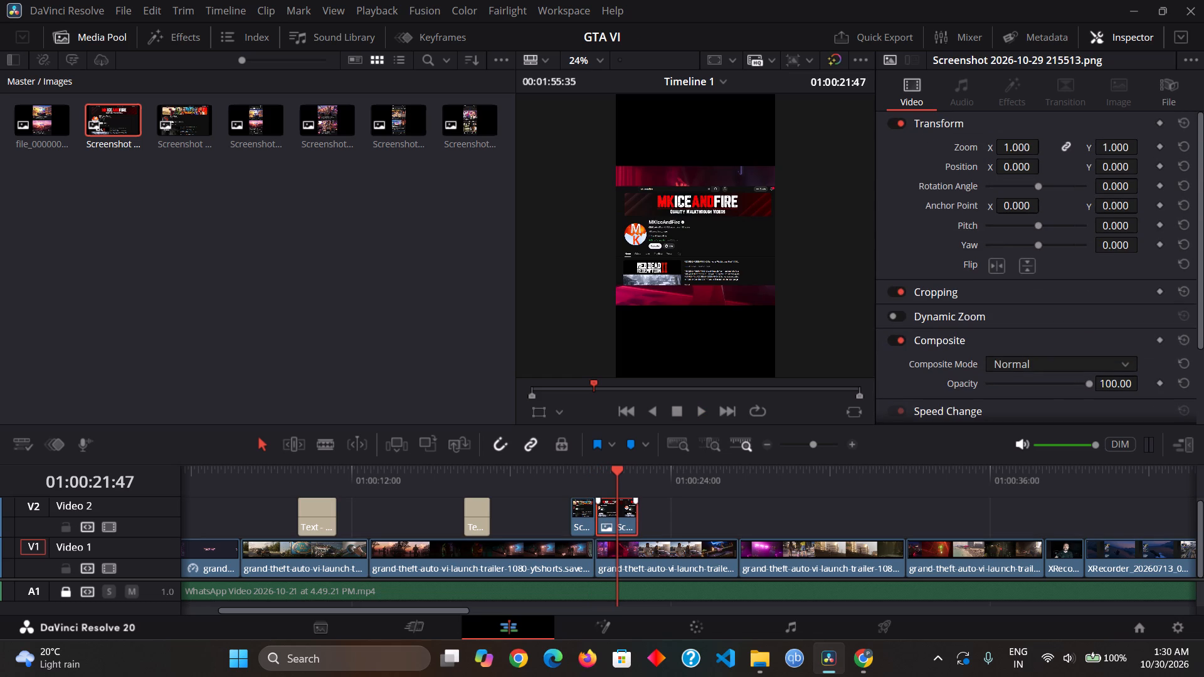
left_click_drag(1021, 147, 1048, 157)
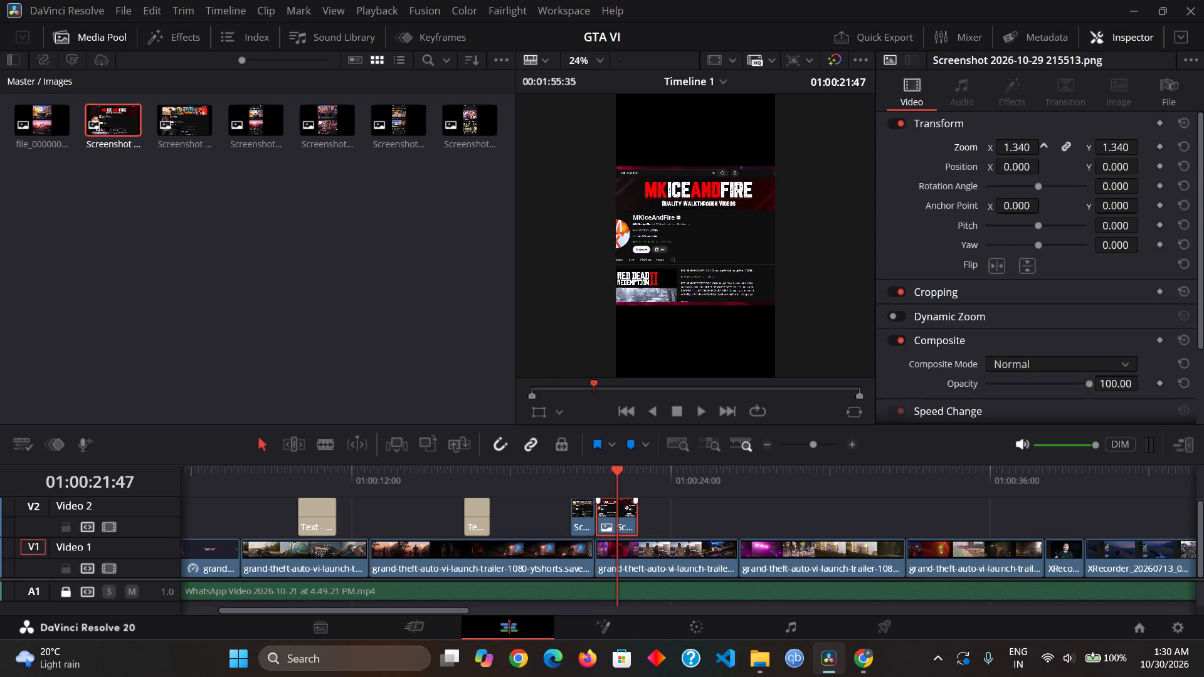
left_click_drag(1048, 157, 1040, 165)
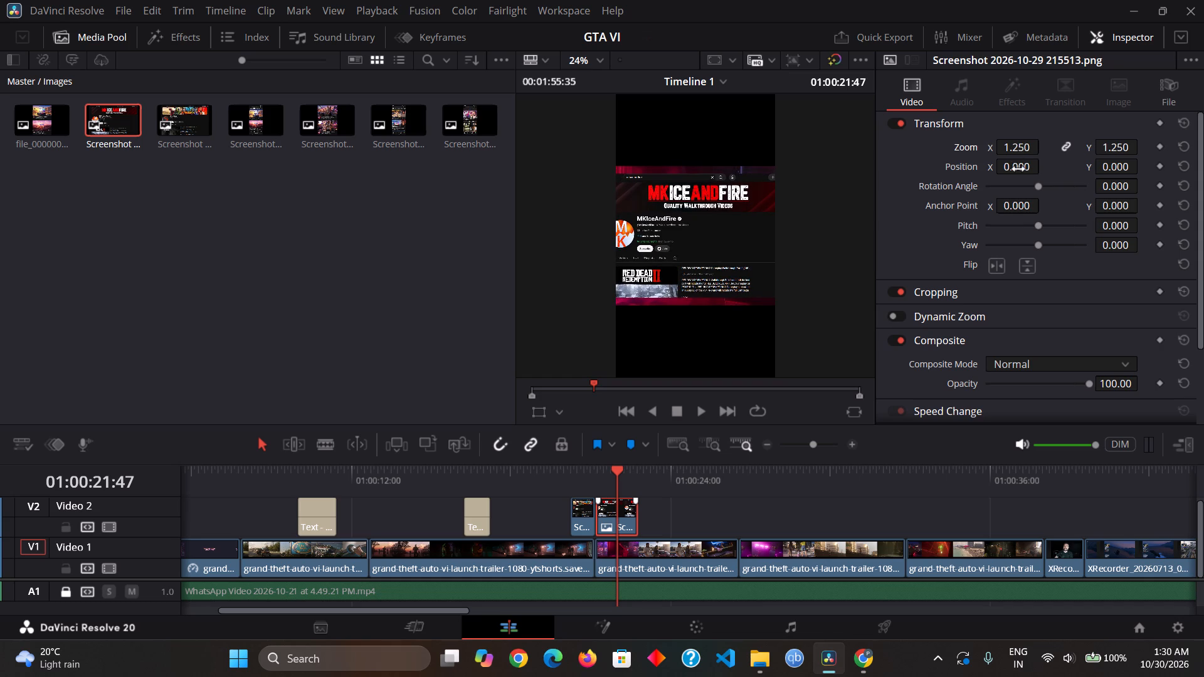
Set the second screenshot clip's Position X to 90 so the channel logo and name fit in the frame.
left_click_drag(1018, 169, 1049, 184)
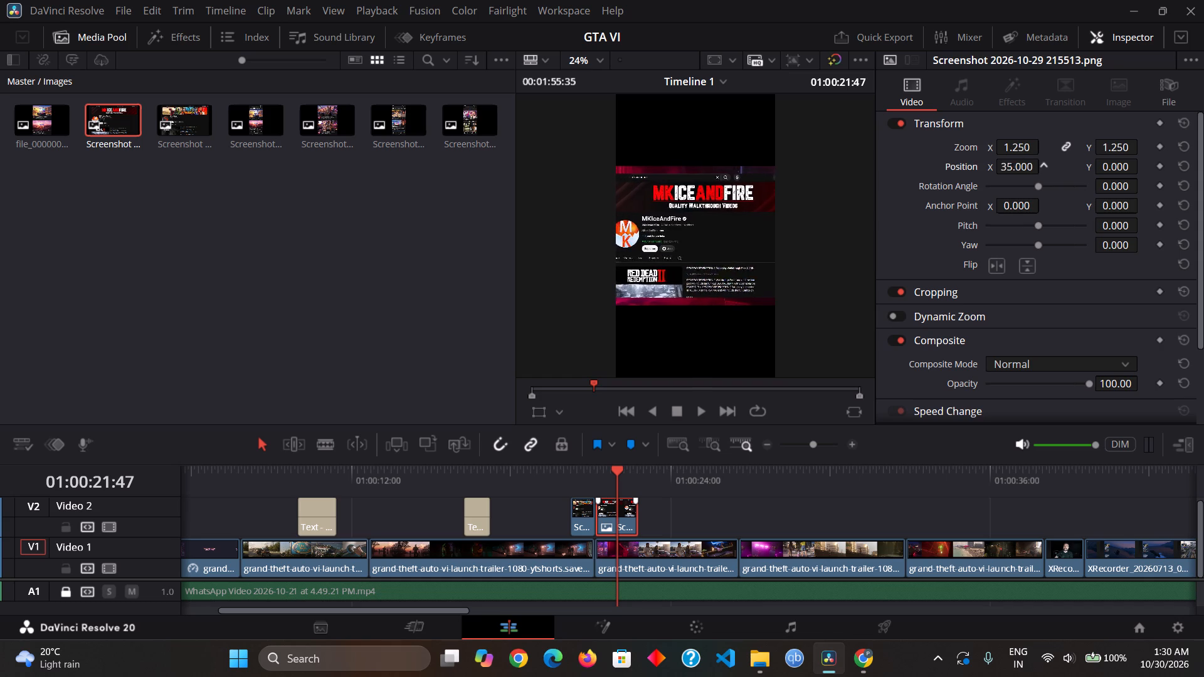
left_click_drag(1049, 184, 1121, 226)
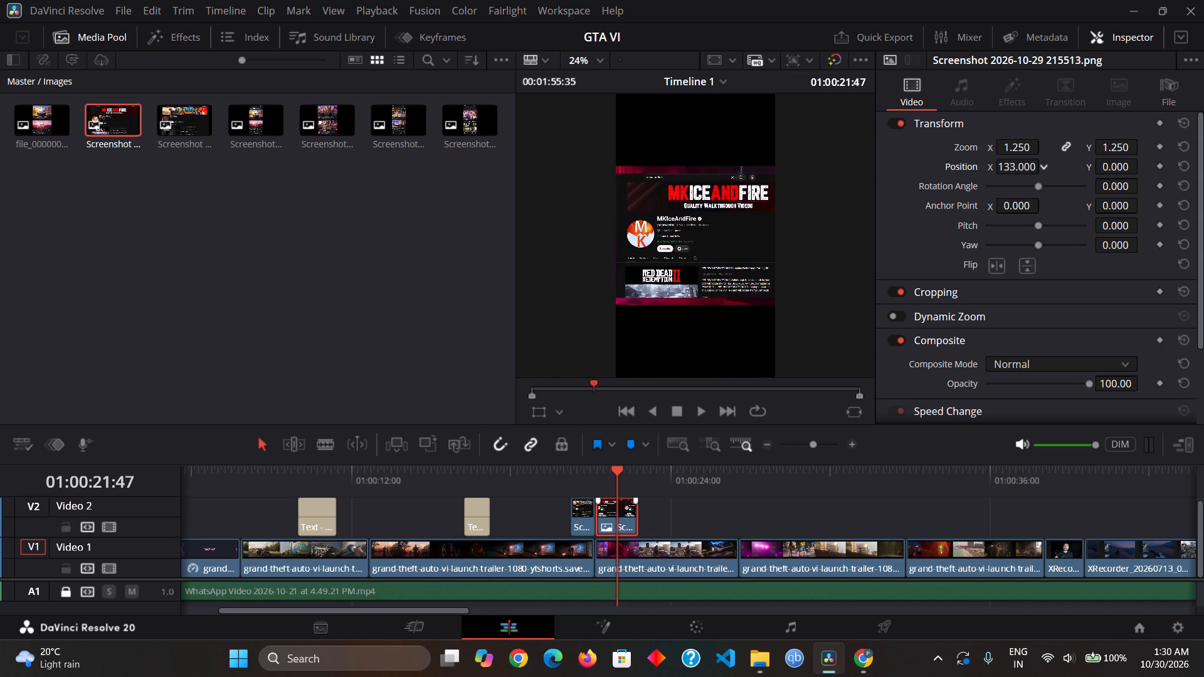
left_click_drag(1121, 226, 1098, 223)
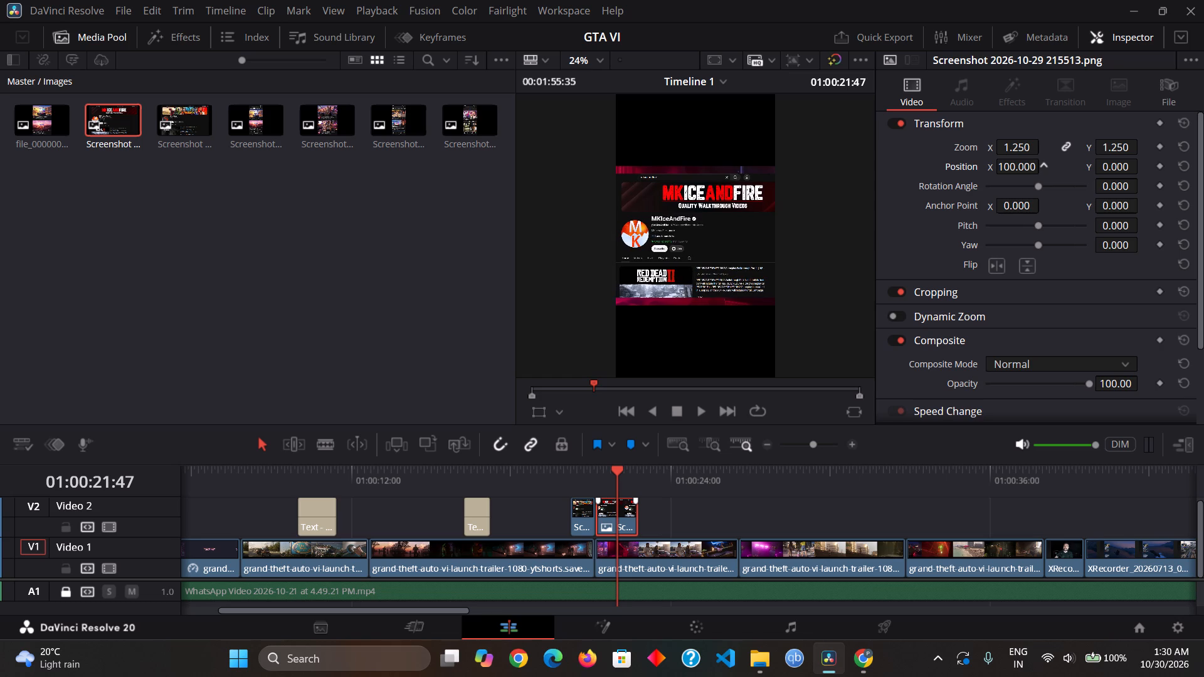
left_click_drag(1098, 223, 1092, 222)
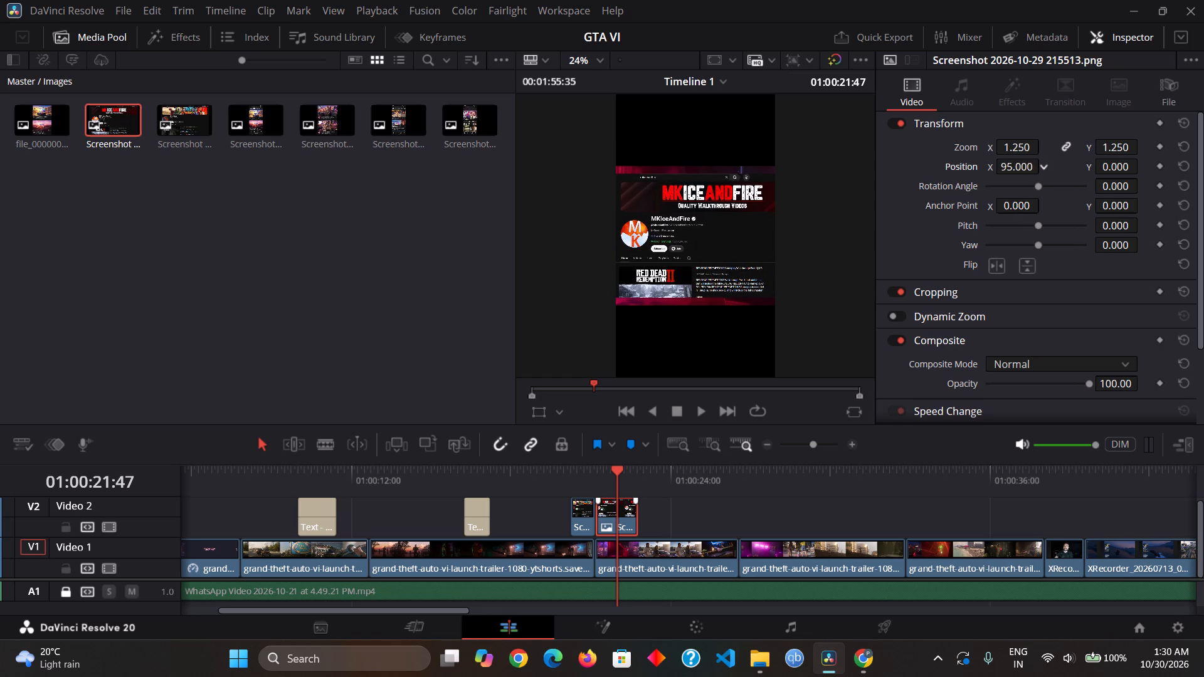
left_click_drag(1092, 222, 1092, 221)
left_click_drag(1092, 221, 1089, 221)
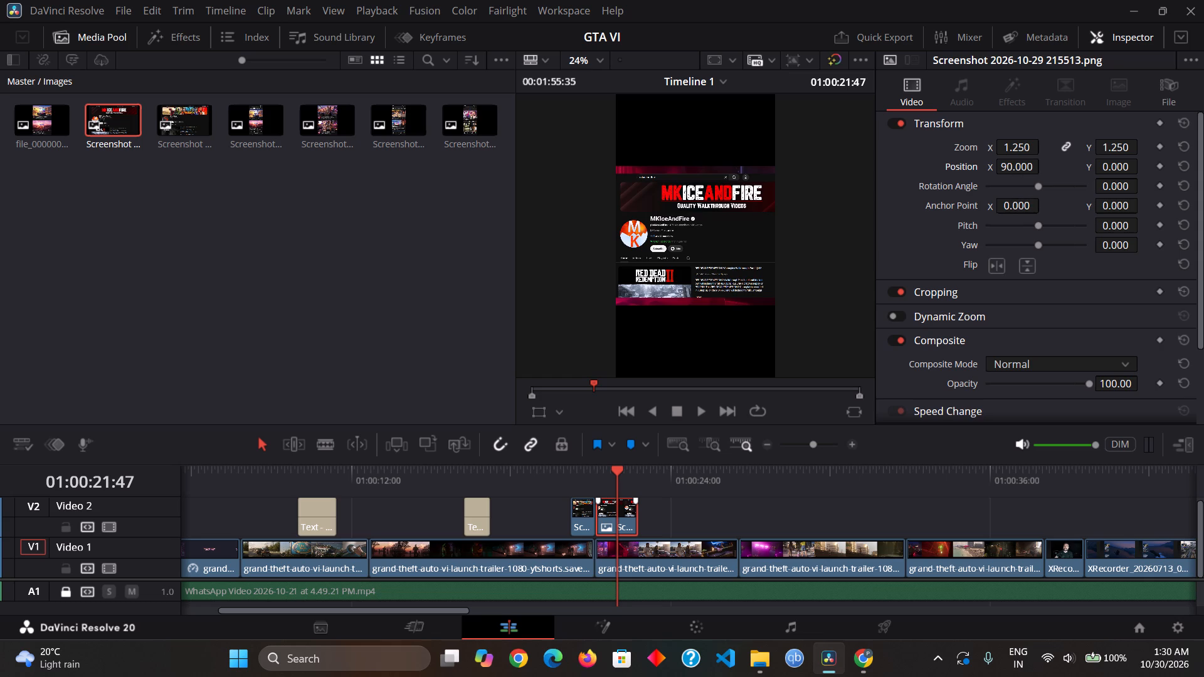
Set the second screenshot clip's Crop Top to 42 to cut off the browser bar.
left_click(986, 288)
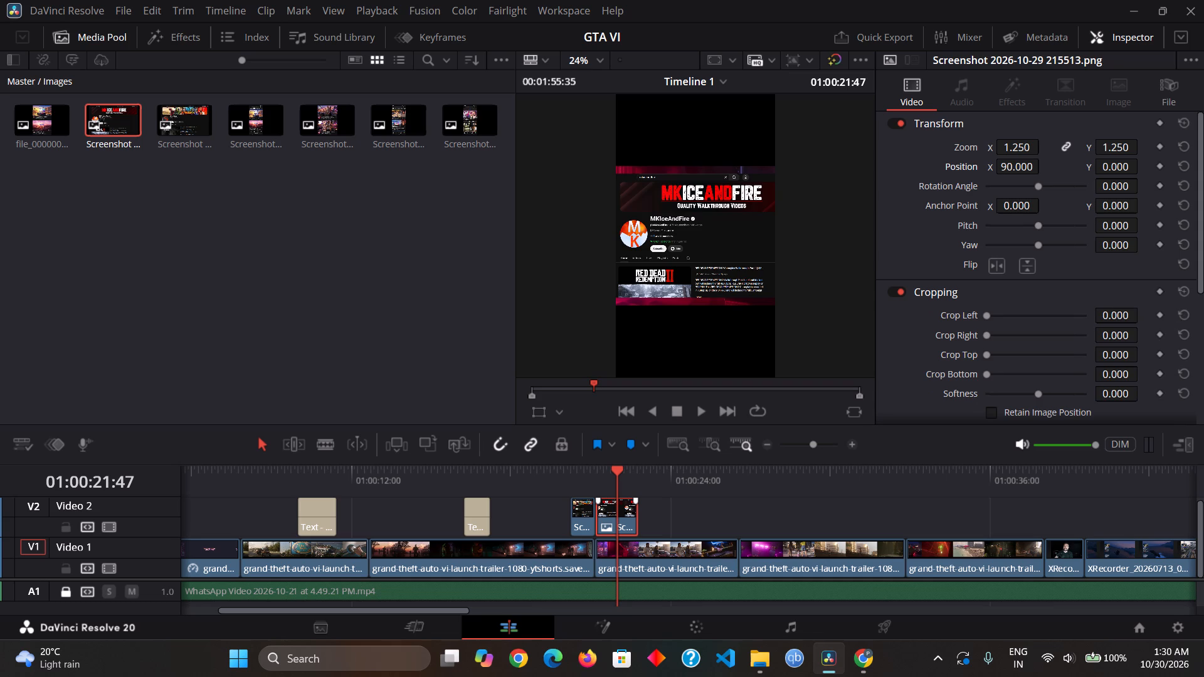
left_click(986, 353)
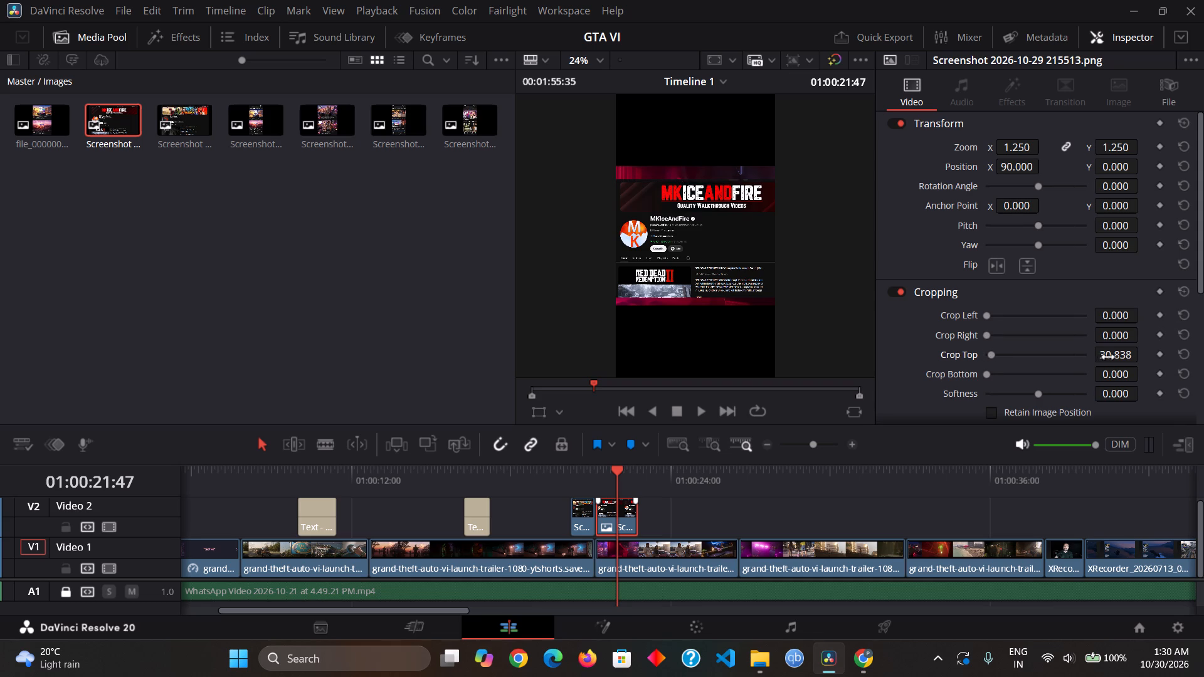
triple_click(1127, 356)
triple_click(1127, 356)
type("42")
key("Return")
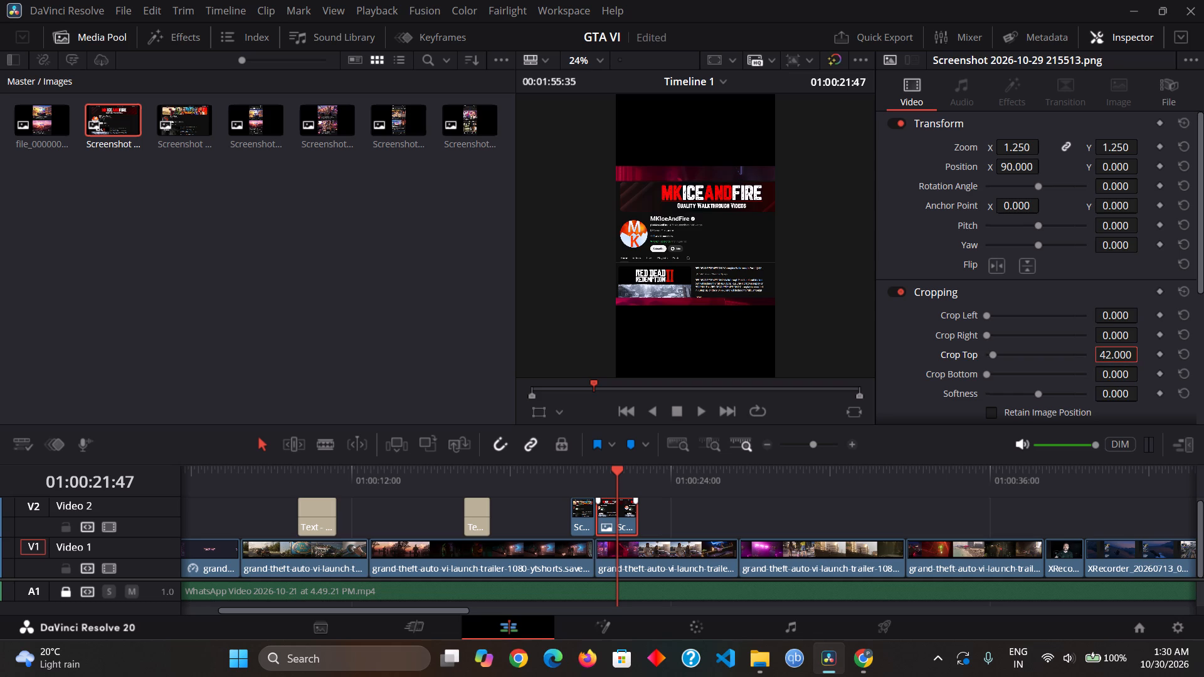
left_click(741, 229)
Turn on Dynamic Zoom for the second screenshot clip.
left_click(1006, 293)
left_click(899, 319)
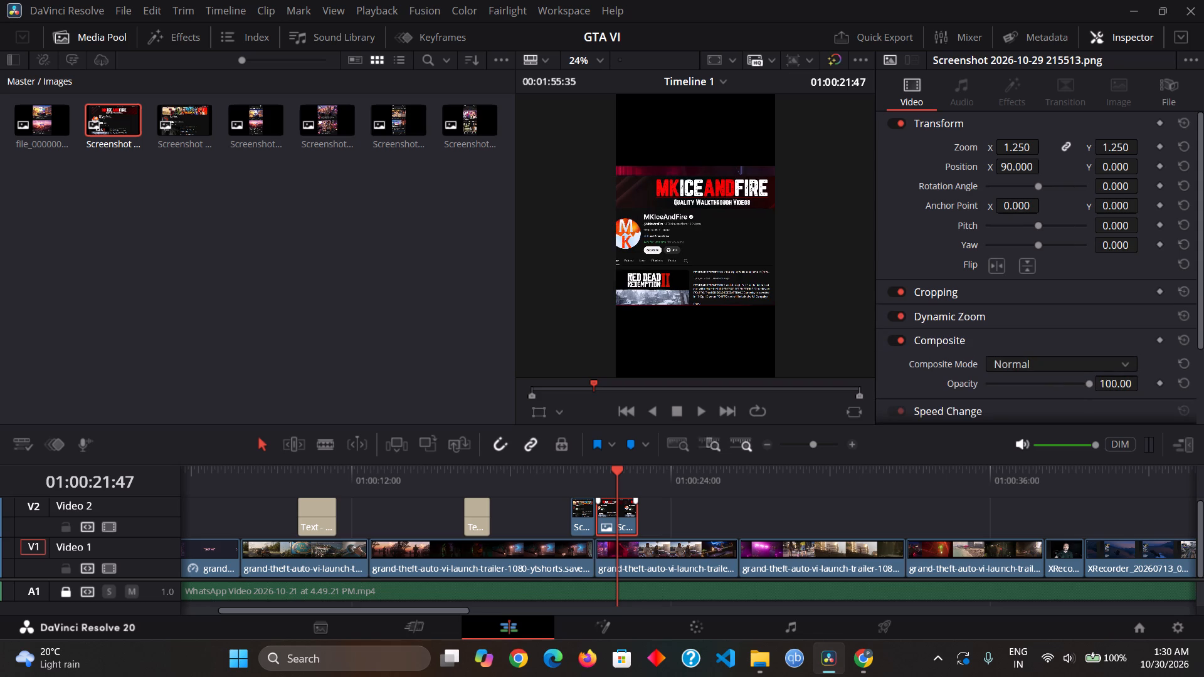
Replay both screenshot clips several times to compare their zoom movement and framing.
left_click(556, 479)
key("space")
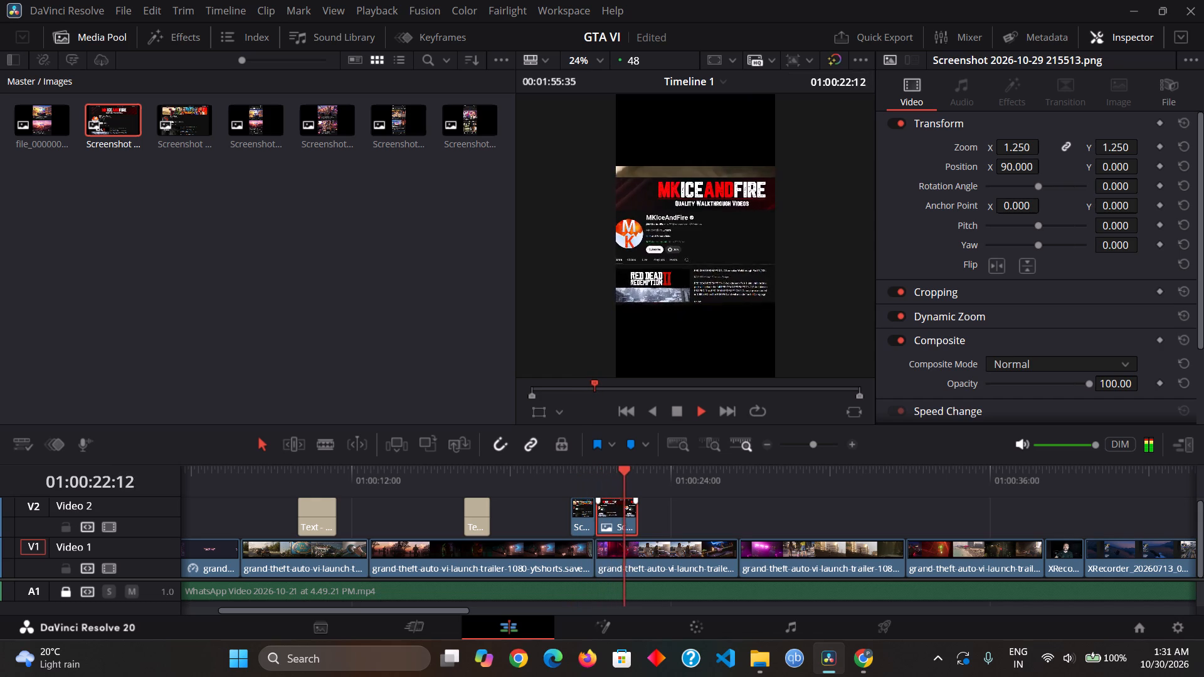
key("space")
left_click(564, 470)
key("space")
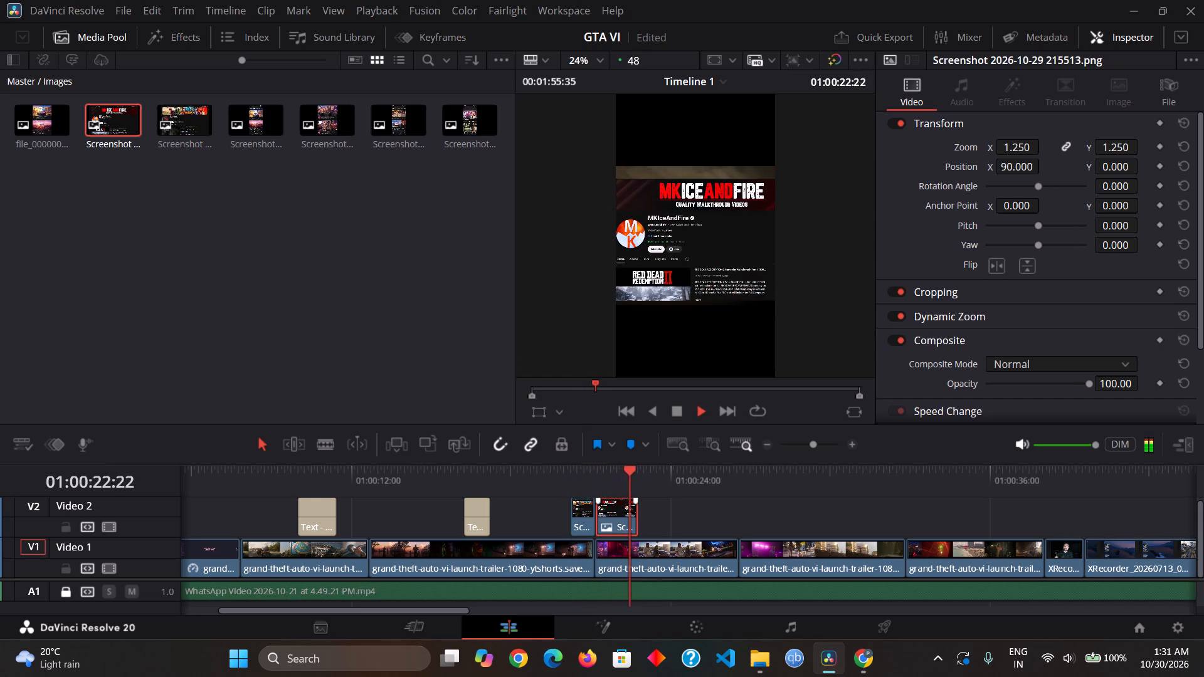
key("space")
key("space")
key("space")
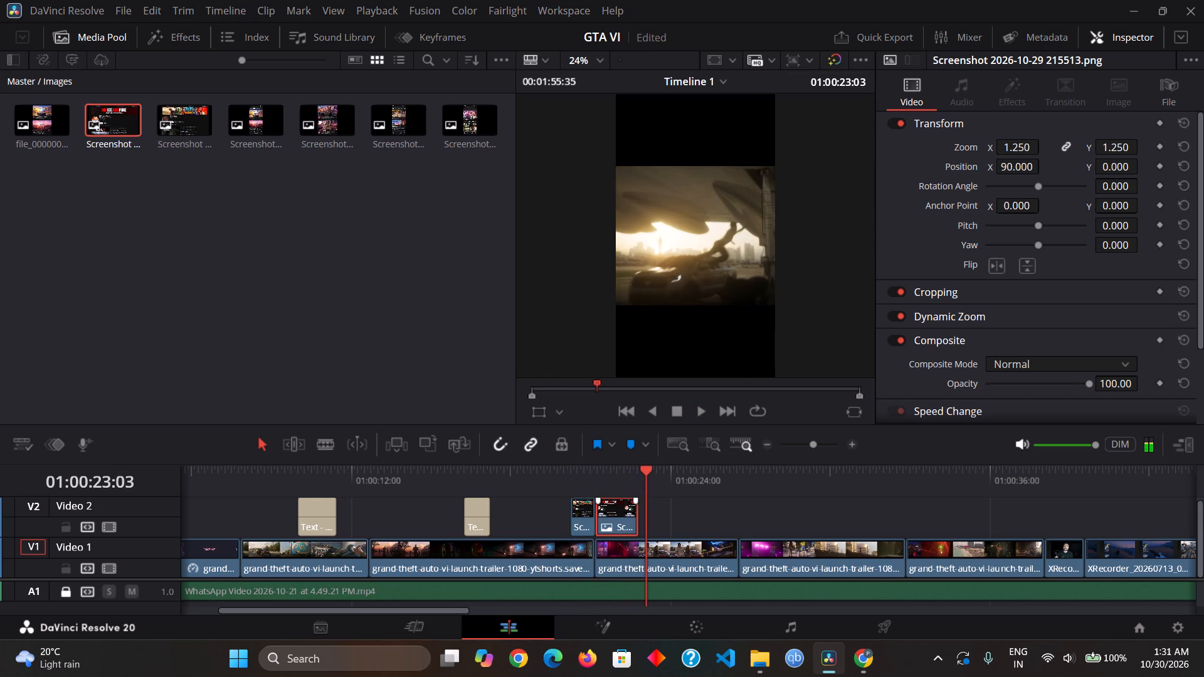
left_click(569, 471)
key("space")
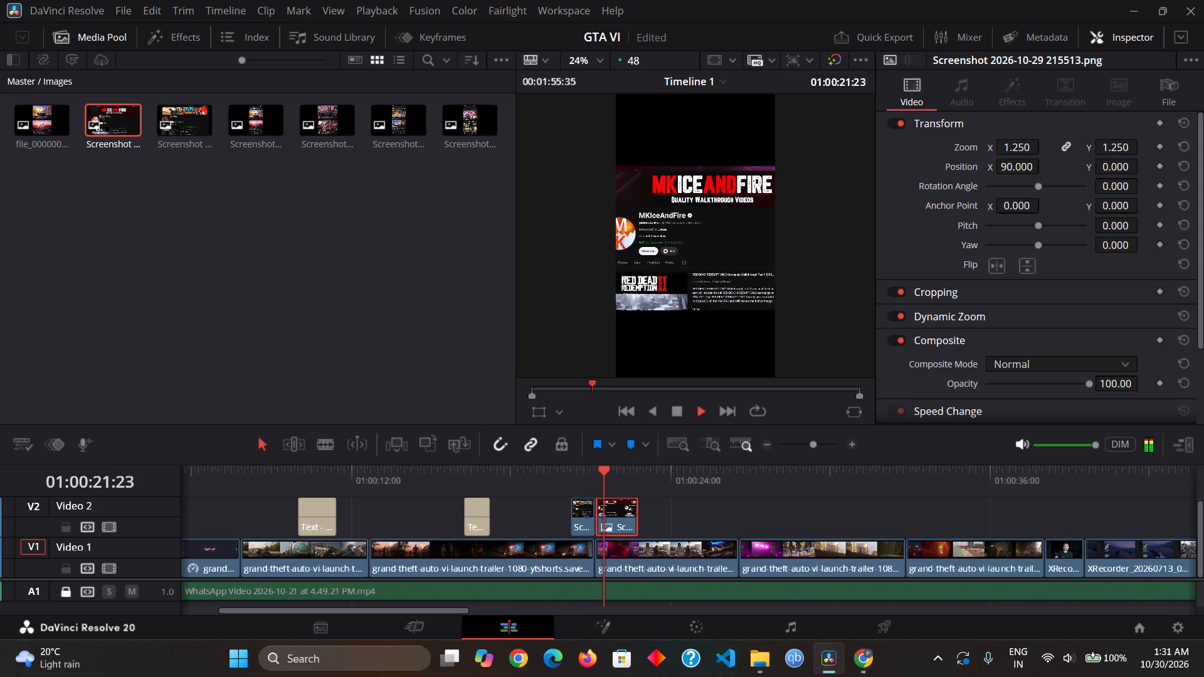
left_click(562, 471)
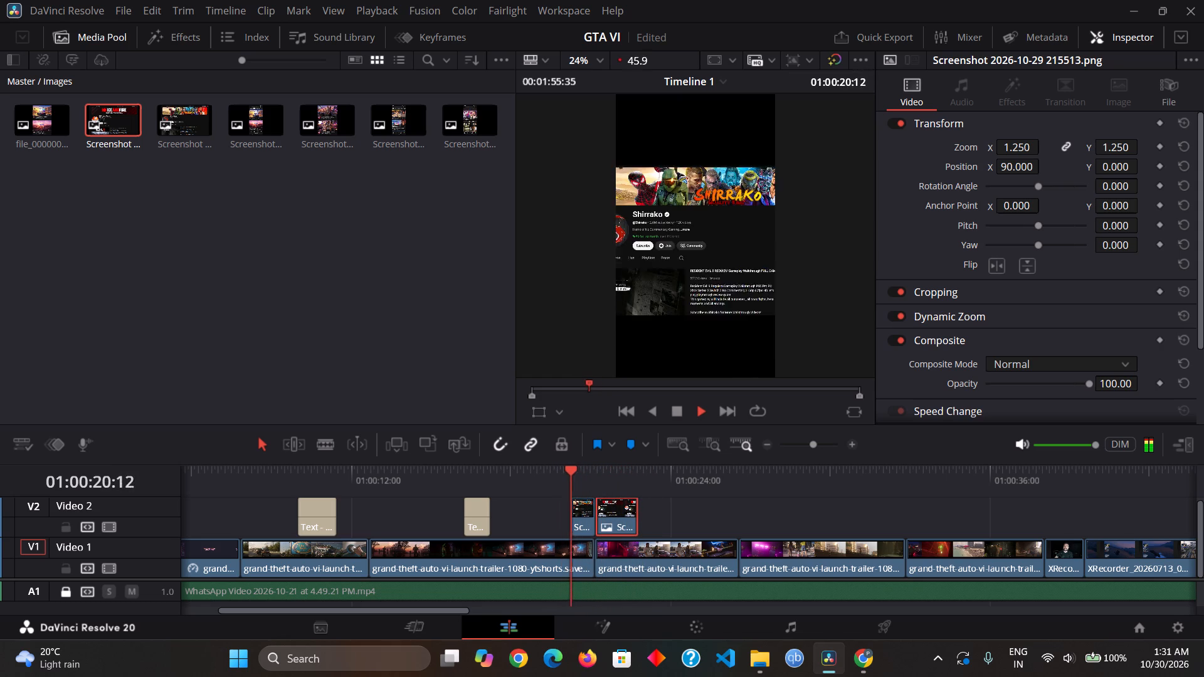
key("space")
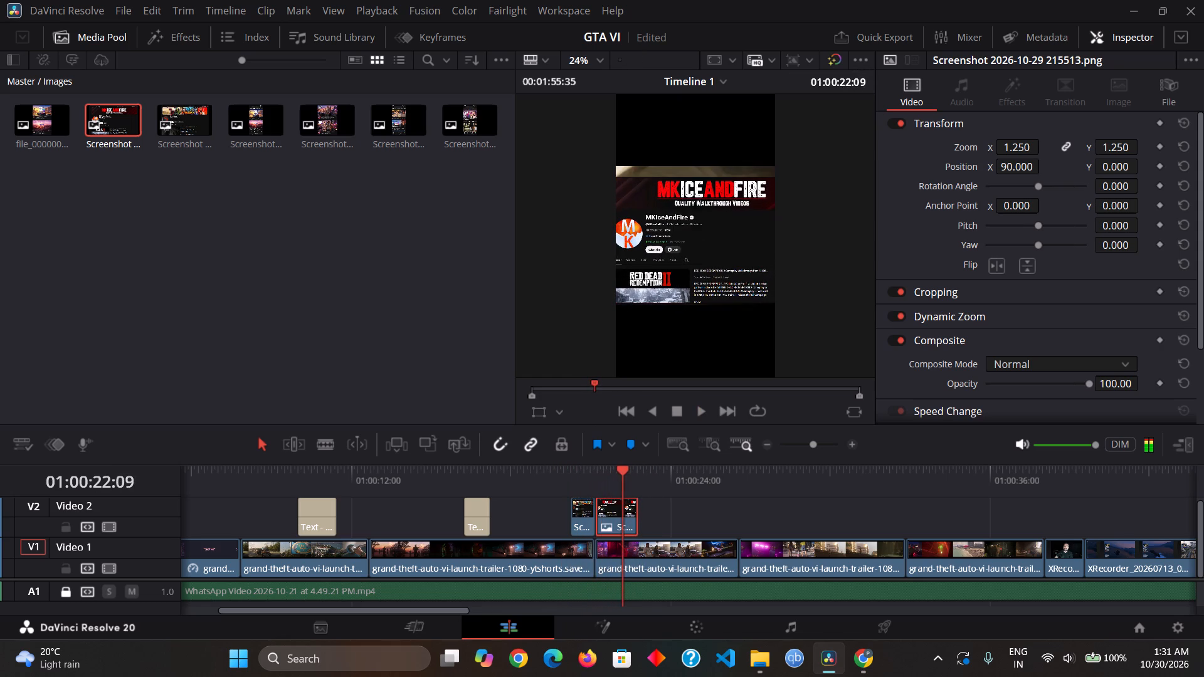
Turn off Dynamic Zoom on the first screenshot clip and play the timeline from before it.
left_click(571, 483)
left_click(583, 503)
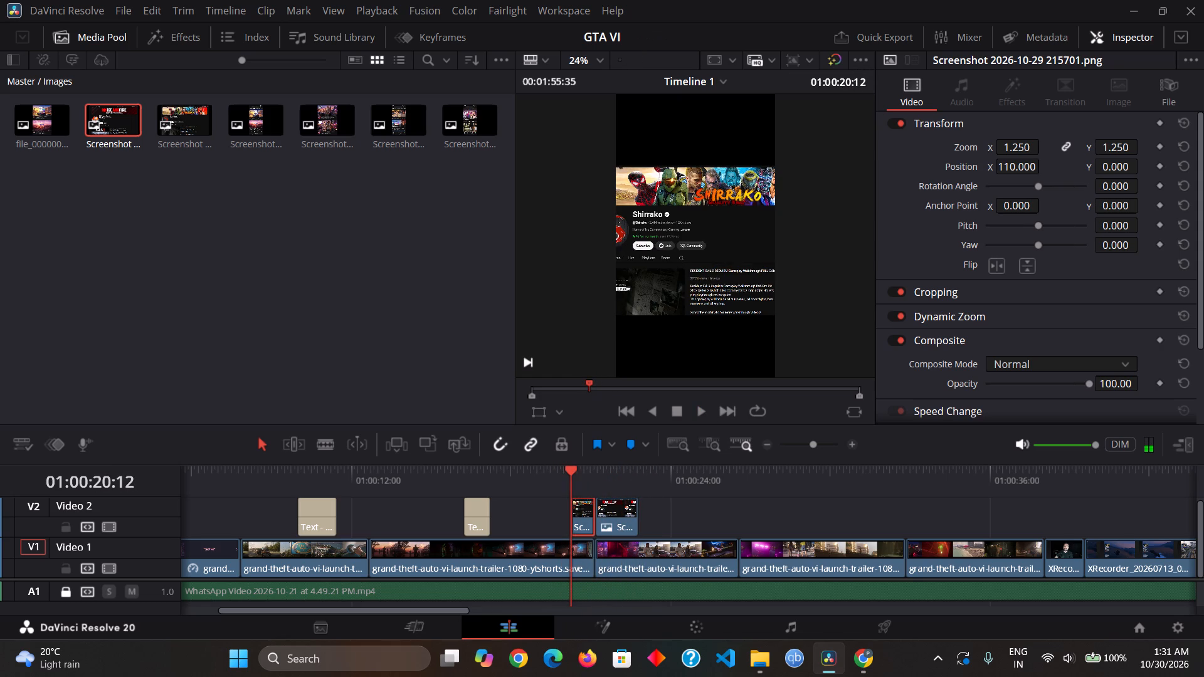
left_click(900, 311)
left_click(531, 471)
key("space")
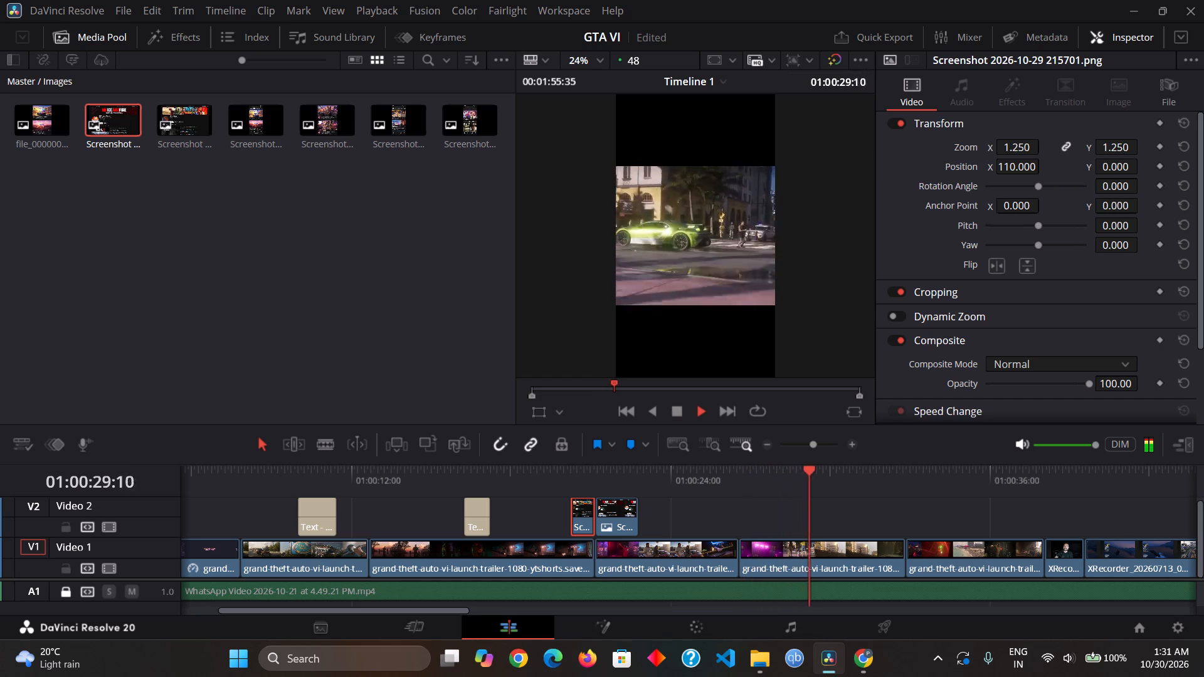
Replay the audio from about 01:00:26 to 01:00:29 and park the playhead at 01:00:28:36 for the next image.
left_click_drag(780, 478, 714, 471)
left_click(734, 478)
key("space")
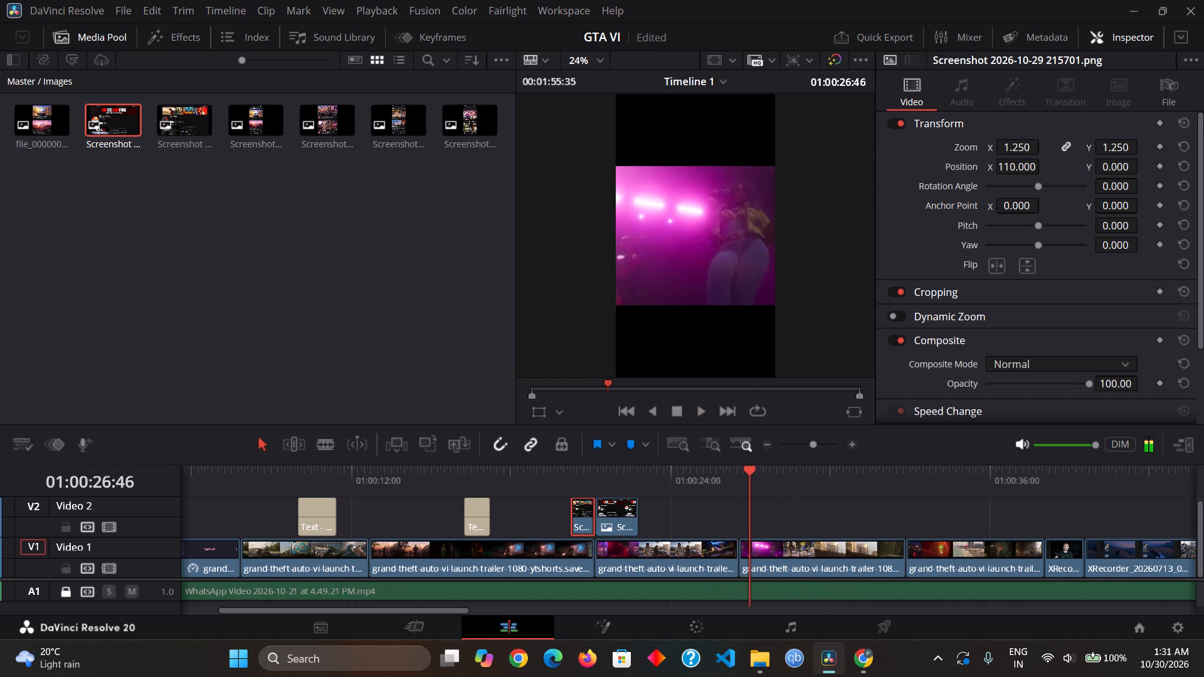
key("space")
key("space")
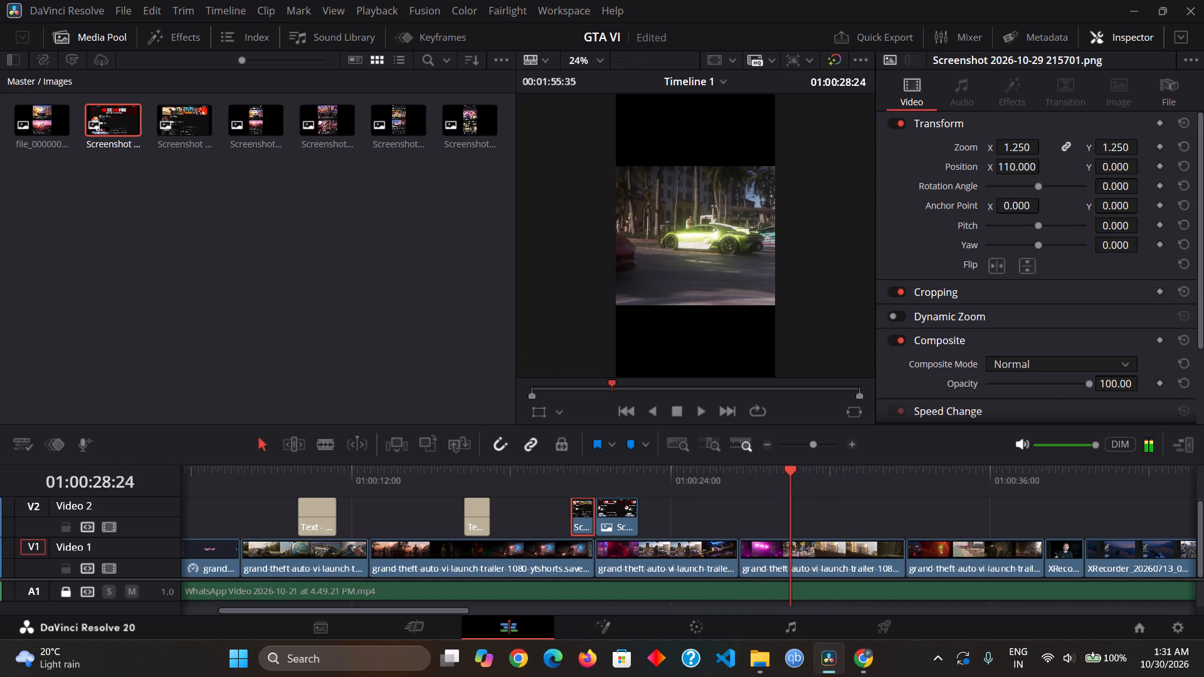
key("space")
key("space")
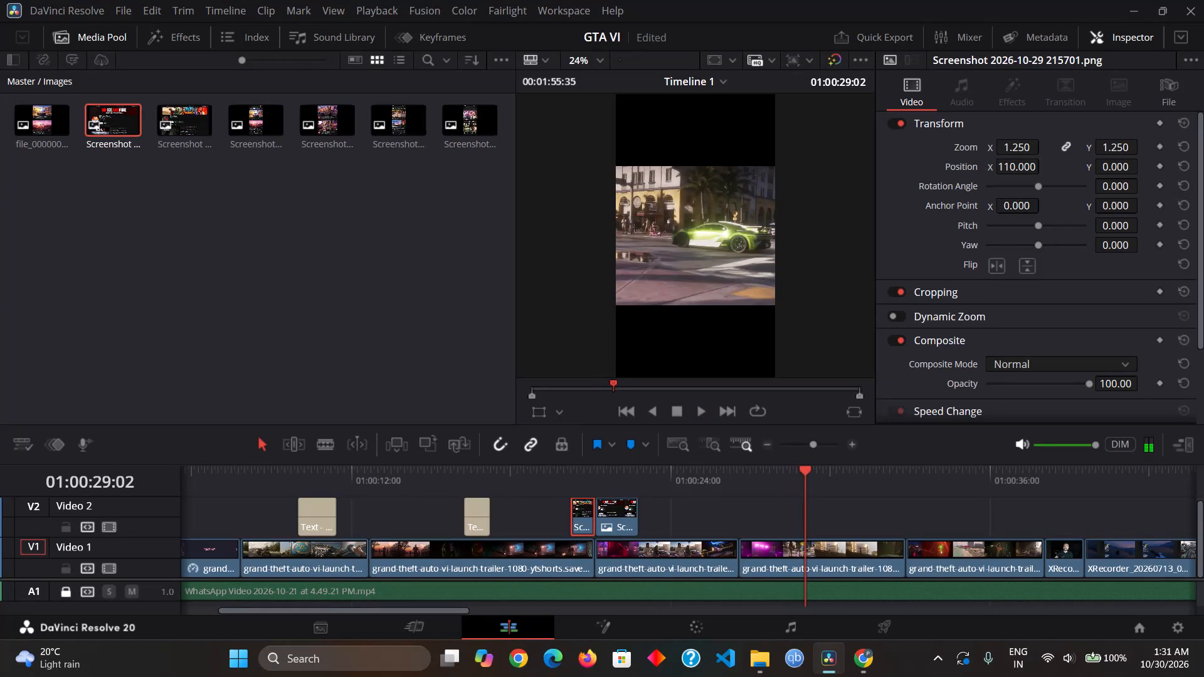
left_click(796, 485)
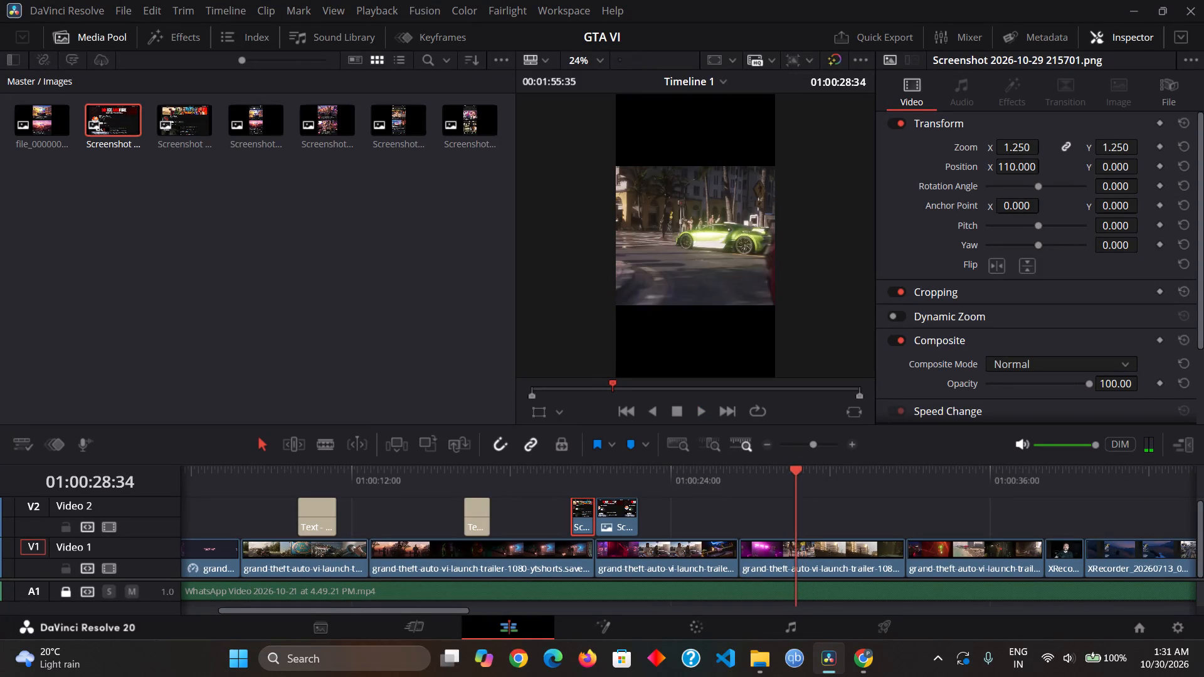
key("space")
key("space")
left_click_drag(793, 485, 773, 477)
key("space")
key("space")
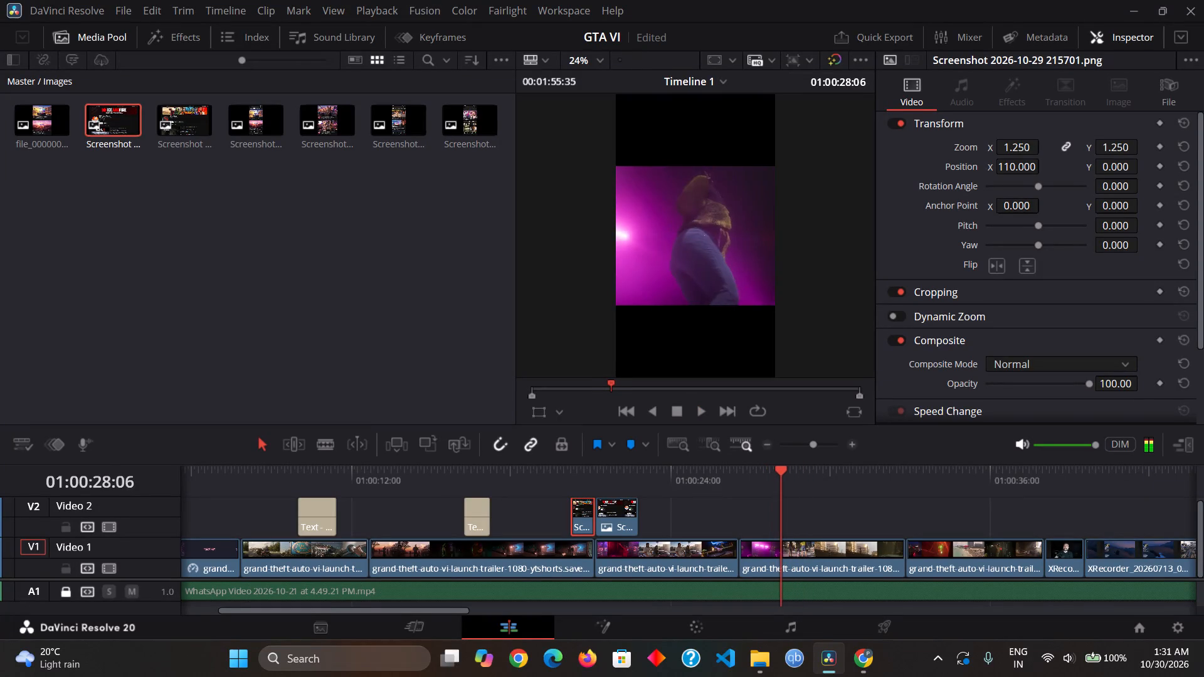
key("space")
key("space")
key("space")
key("space")
key("space")
key("space")
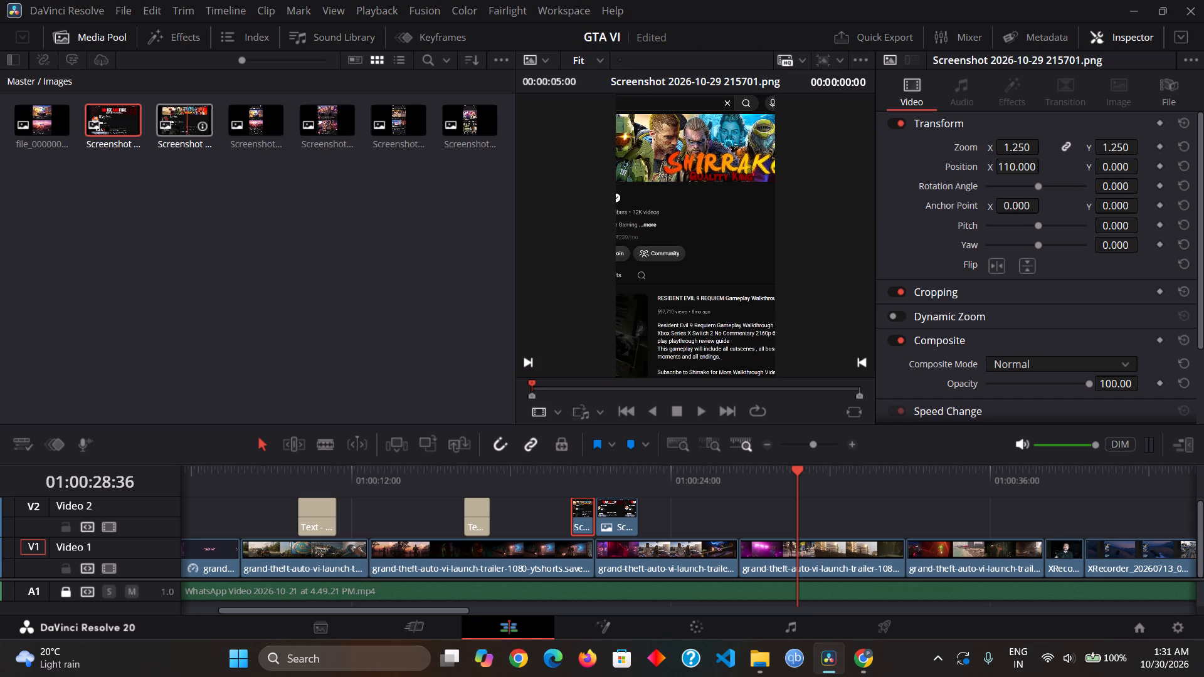
Place the first portrait image from the Images bin on Video 2 so that it starts at 01:00:28:36.
left_click(36, 116)
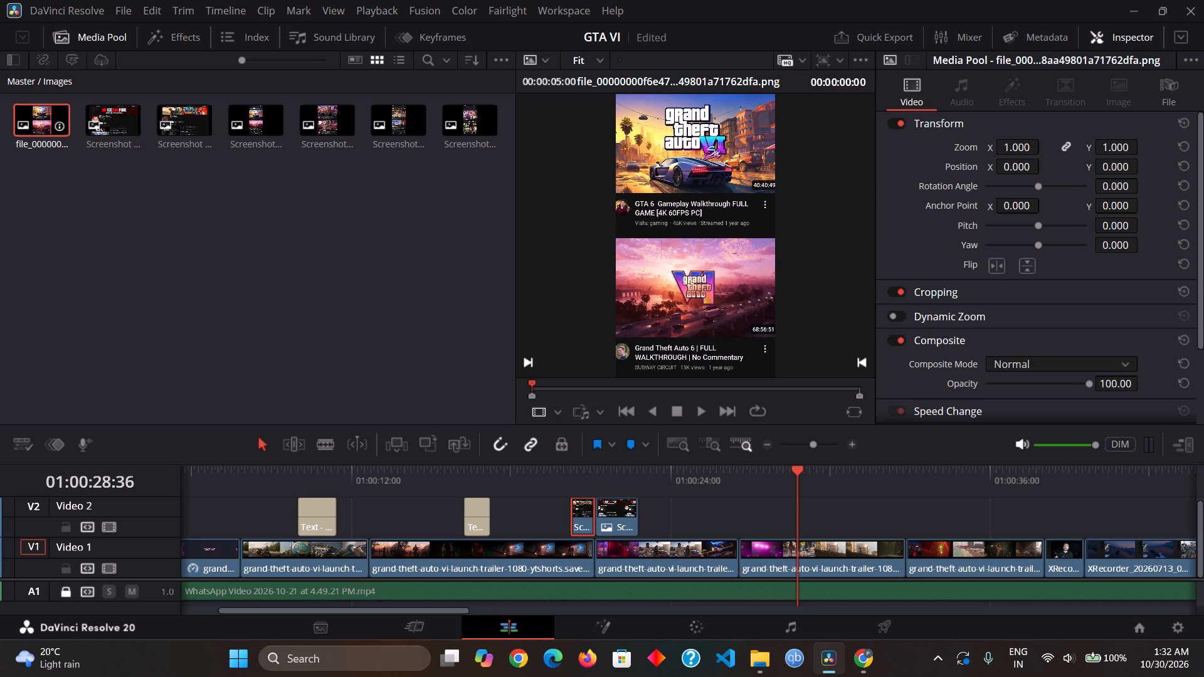
left_click_drag(50, 115, 640, 337)
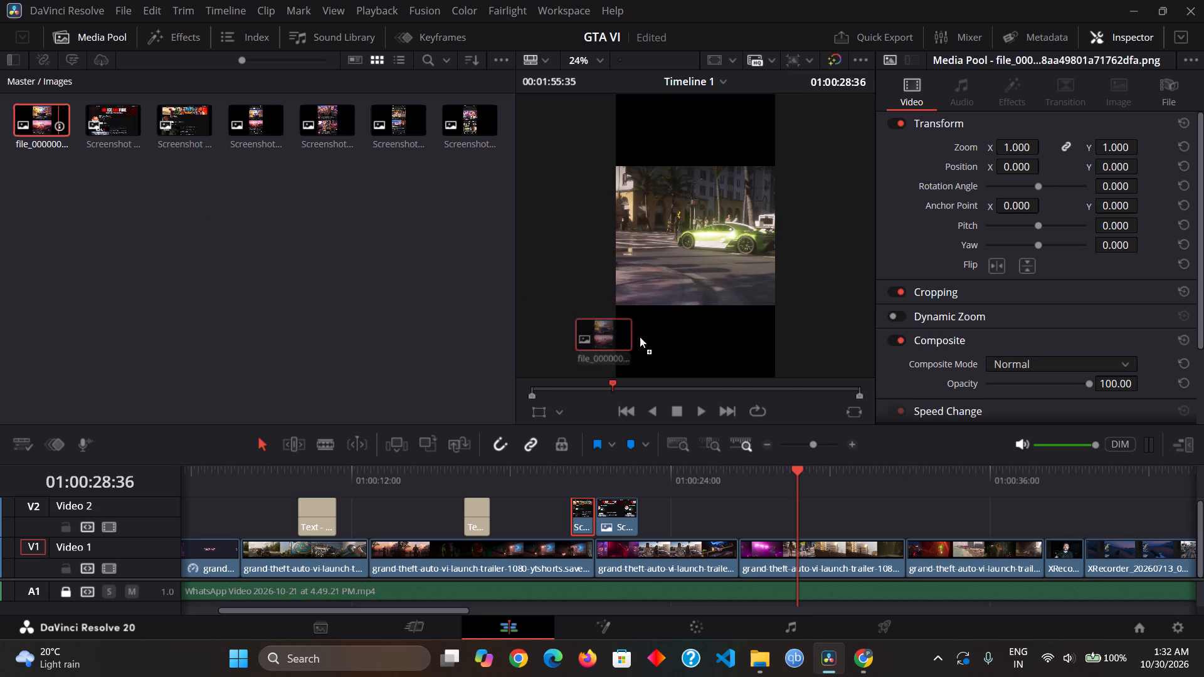
left_click_drag(640, 337, 837, 537)
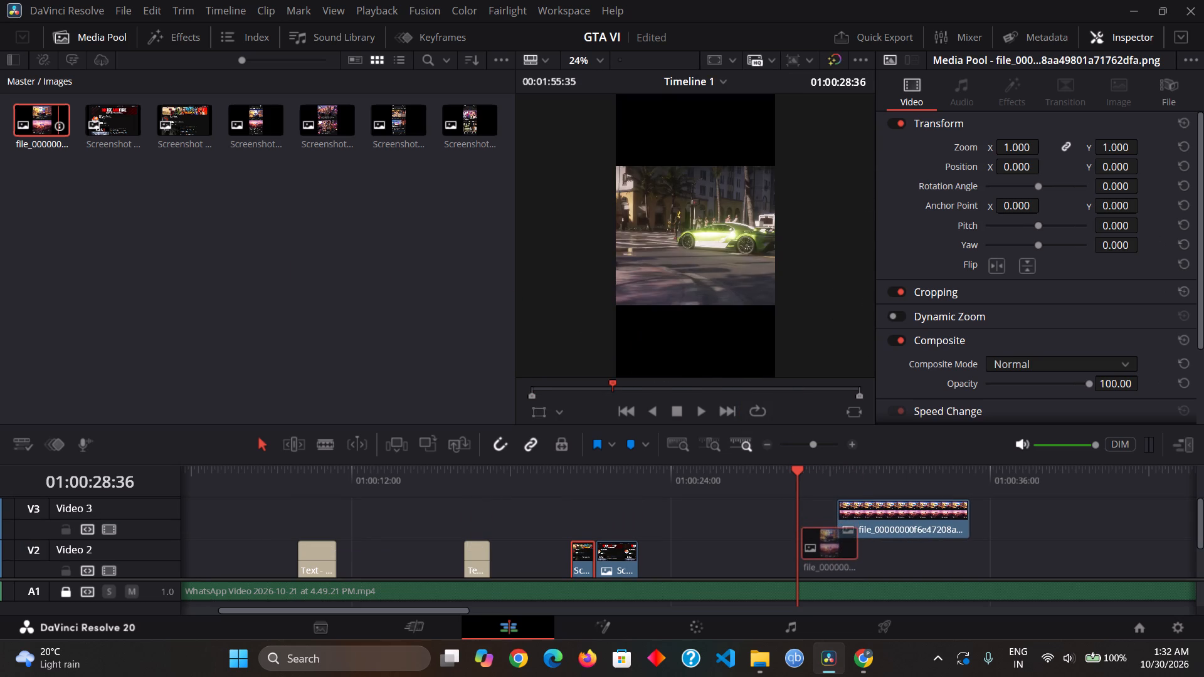
left_click_drag(837, 537, 836, 518)
left_click_drag(899, 512, 859, 513)
Play the audio from the new image's start and split the image clip at 01:00:30:02.
key("space")
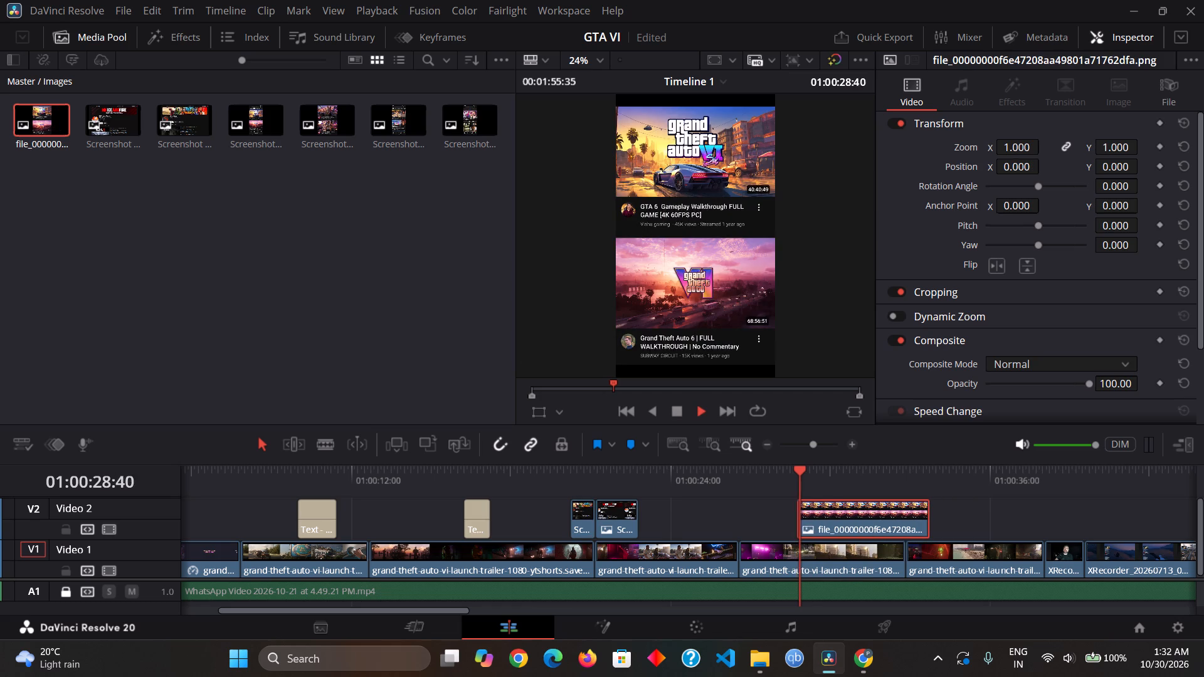
key("space")
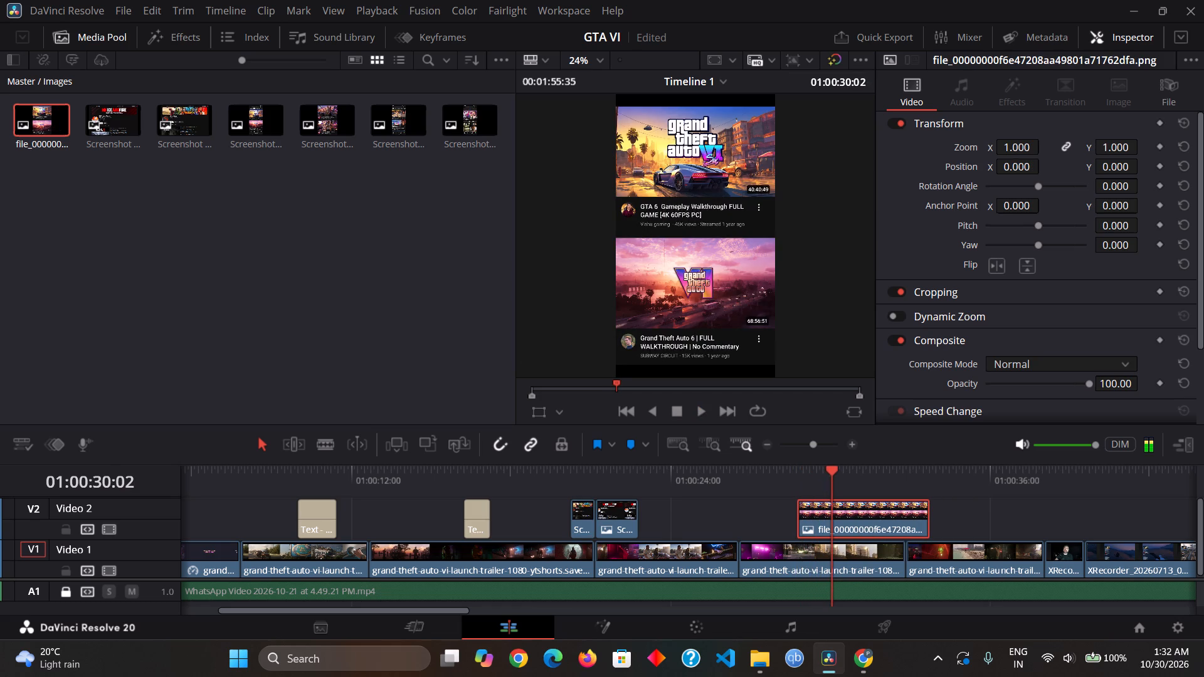
key("b")
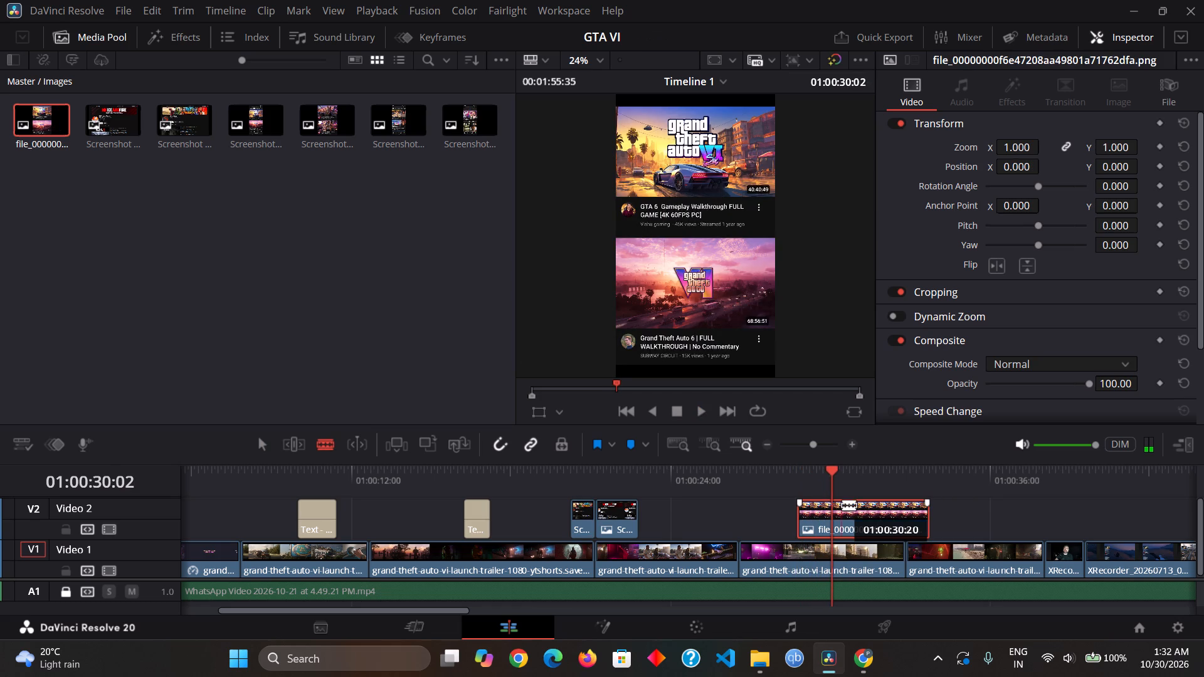
left_click(831, 517)
key("b")
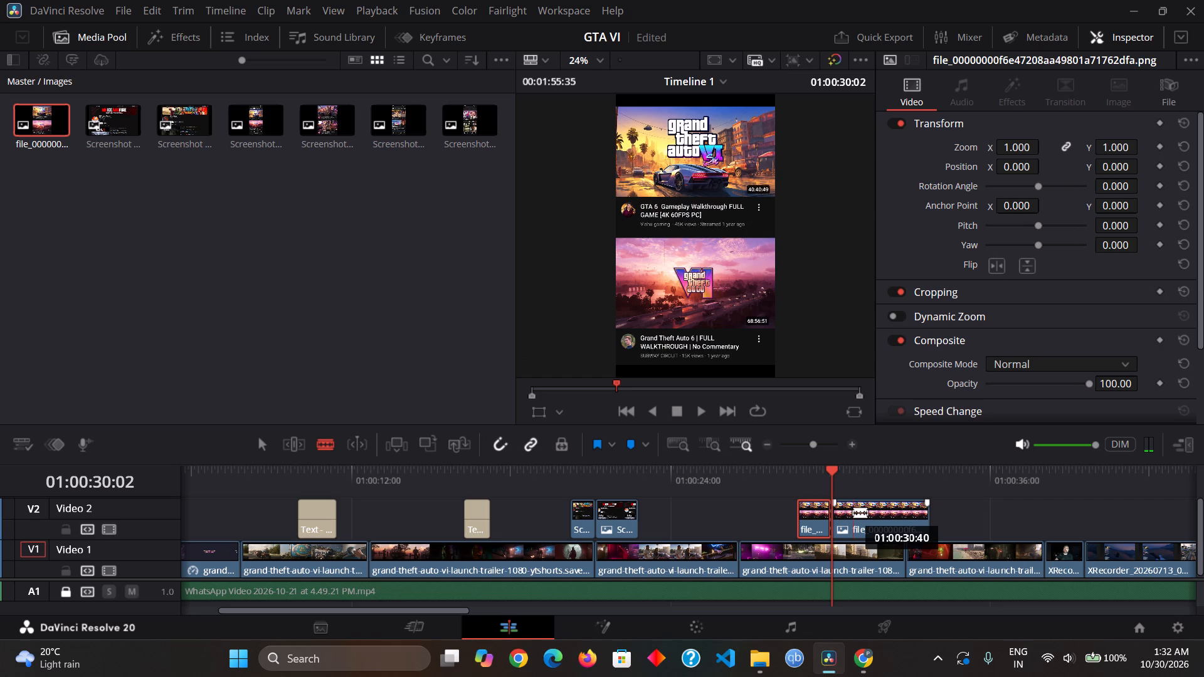
type("a")
Play on to 01:00:32:24, split the image clip there and remove the leftover end piece.
key("space")
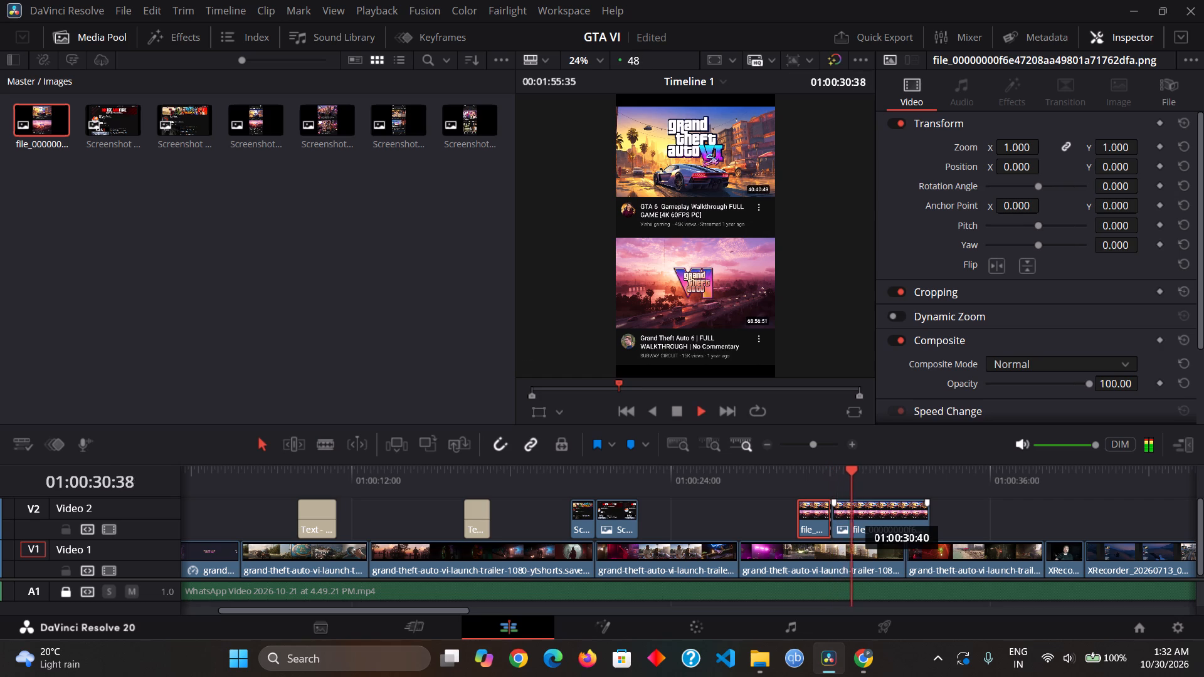
key("space")
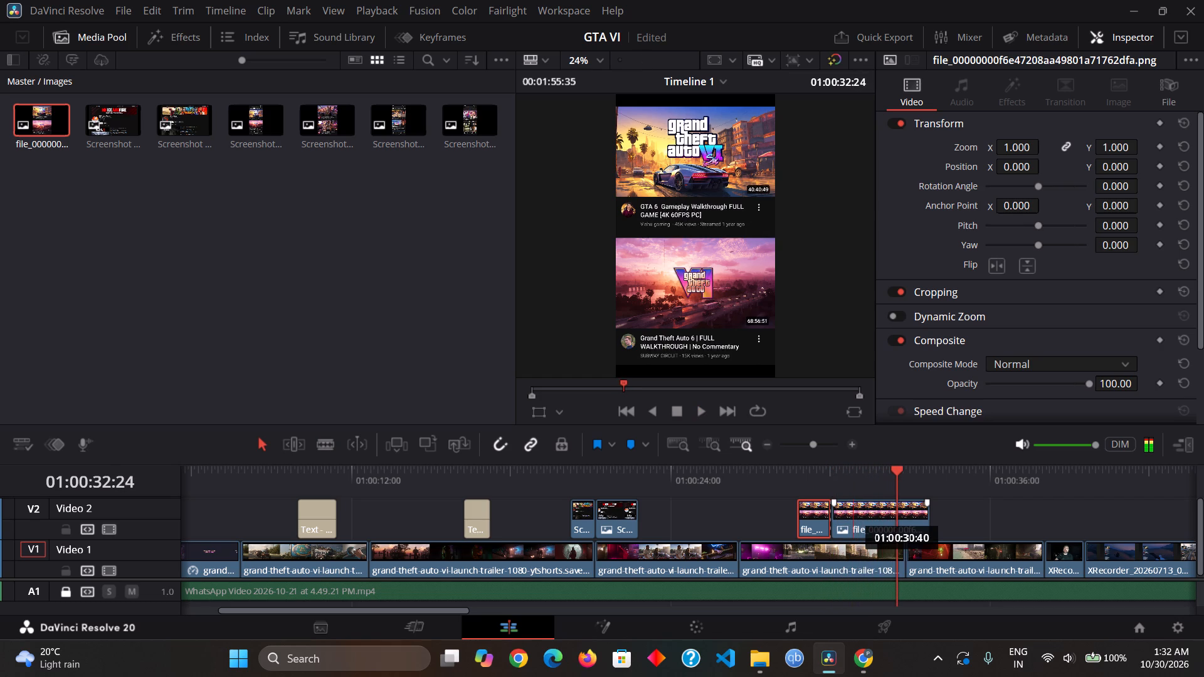
key("b")
left_click(900, 512)
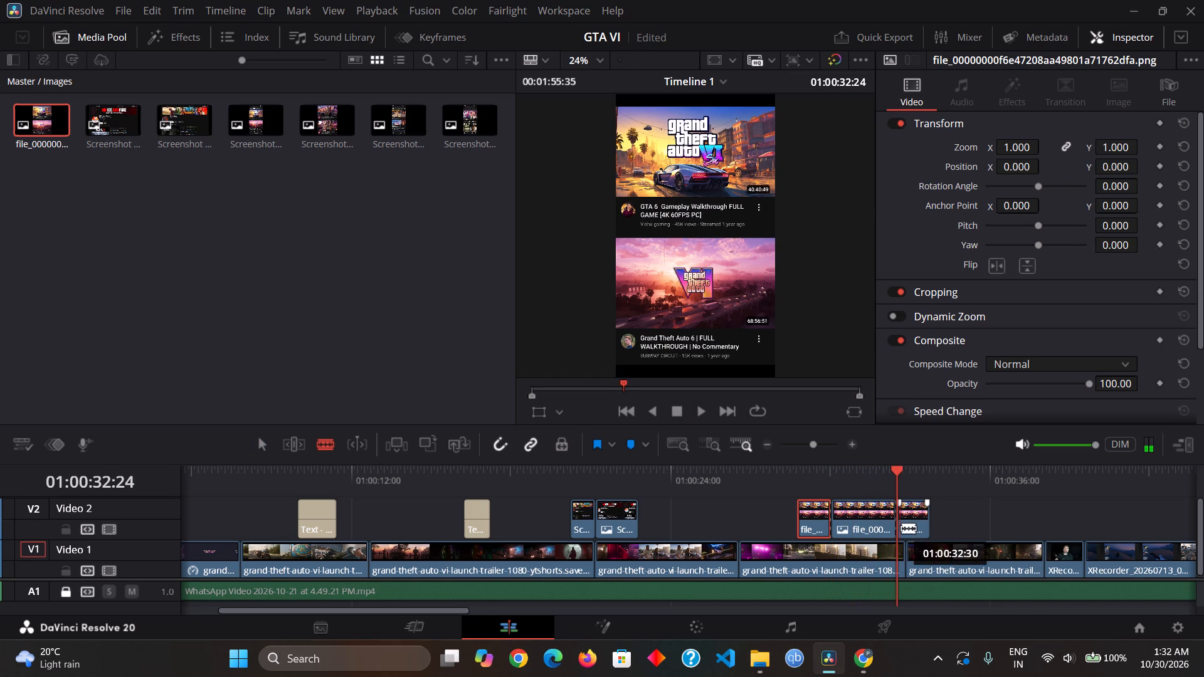
key("a")
left_click(920, 519)
key("ctrl+x")
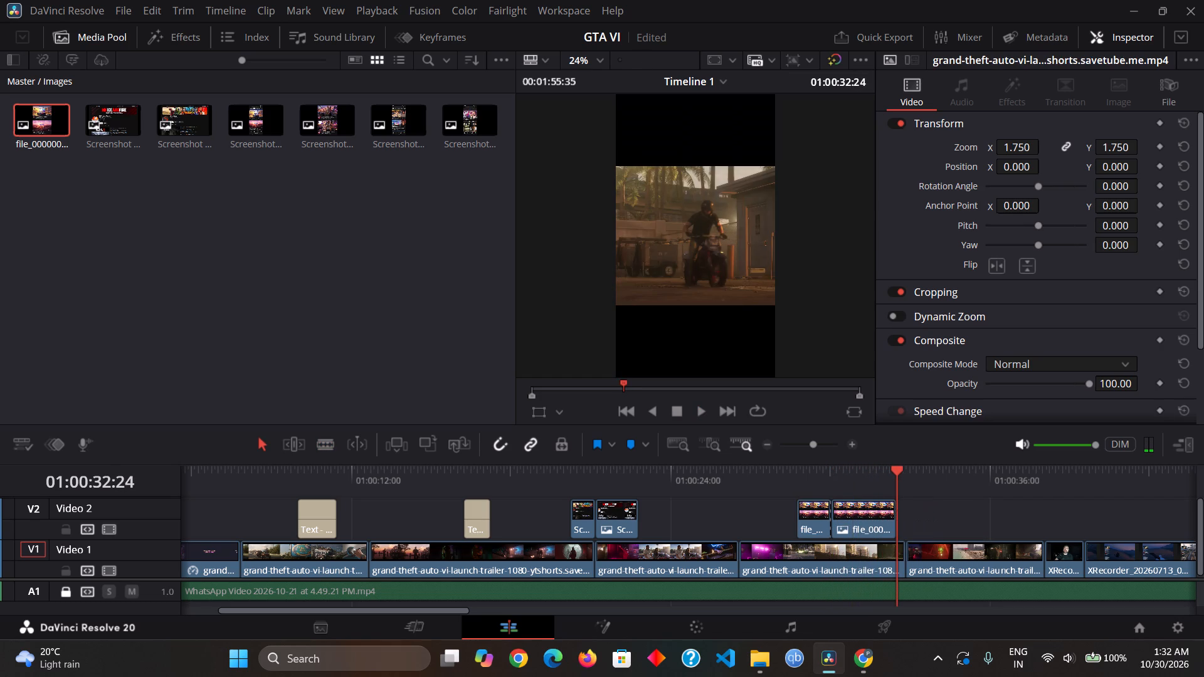
Replay the audio around 01:00:28 and extend the first image piece's start slightly earlier to match the cue.
left_click_drag(819, 479, 786, 477)
key("space")
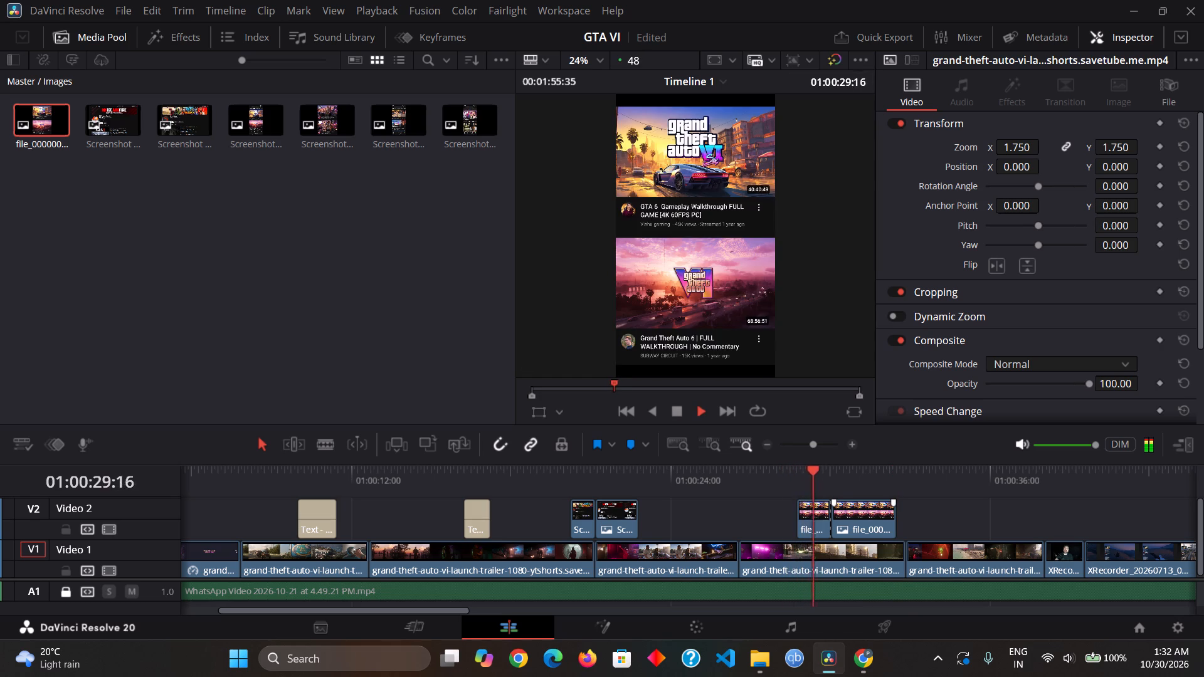
left_click(770, 465)
key("space")
key("space")
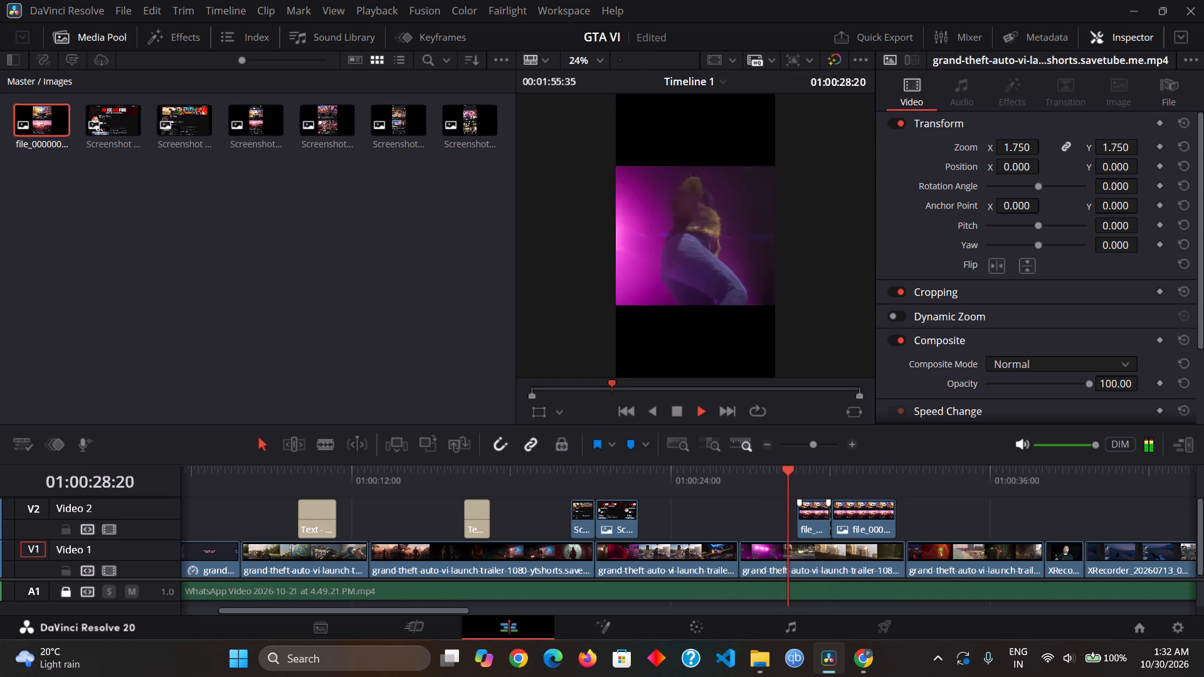
key("space")
left_click_drag(781, 485, 771, 483)
key("space")
key("space")
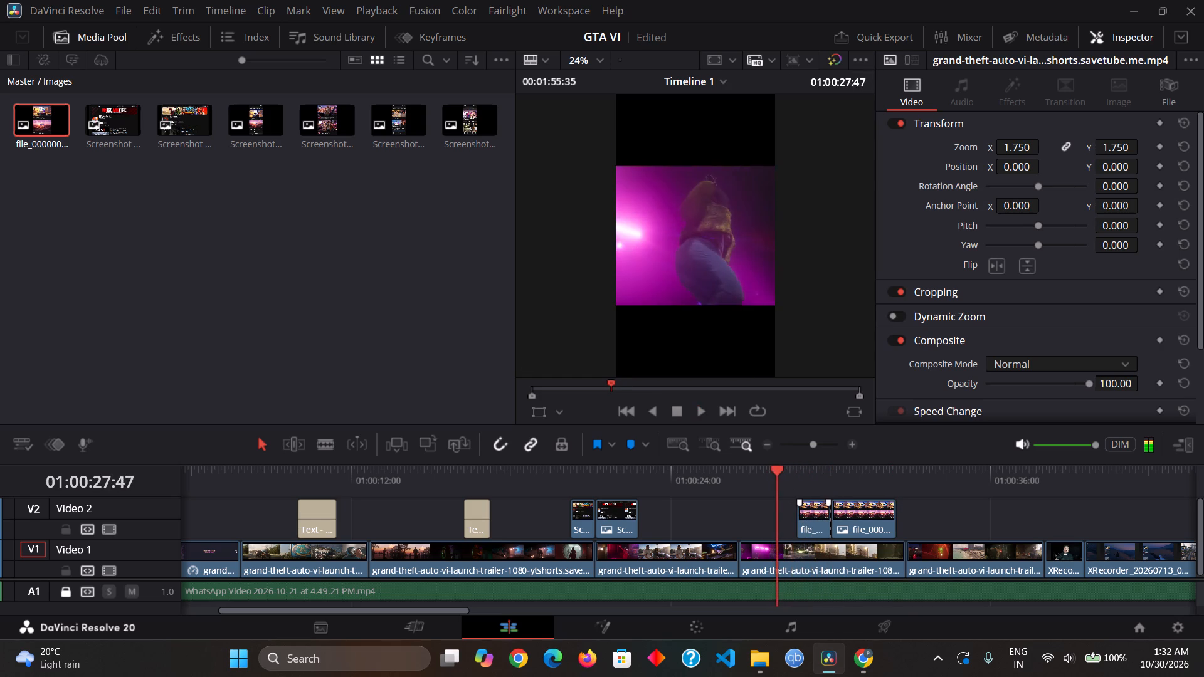
key("space")
key("space")
left_click_drag(801, 516, 791, 515)
Replay both image pieces against the audio to check their timing, stopping at 01:00:29:05 within the first piece.
key("space")
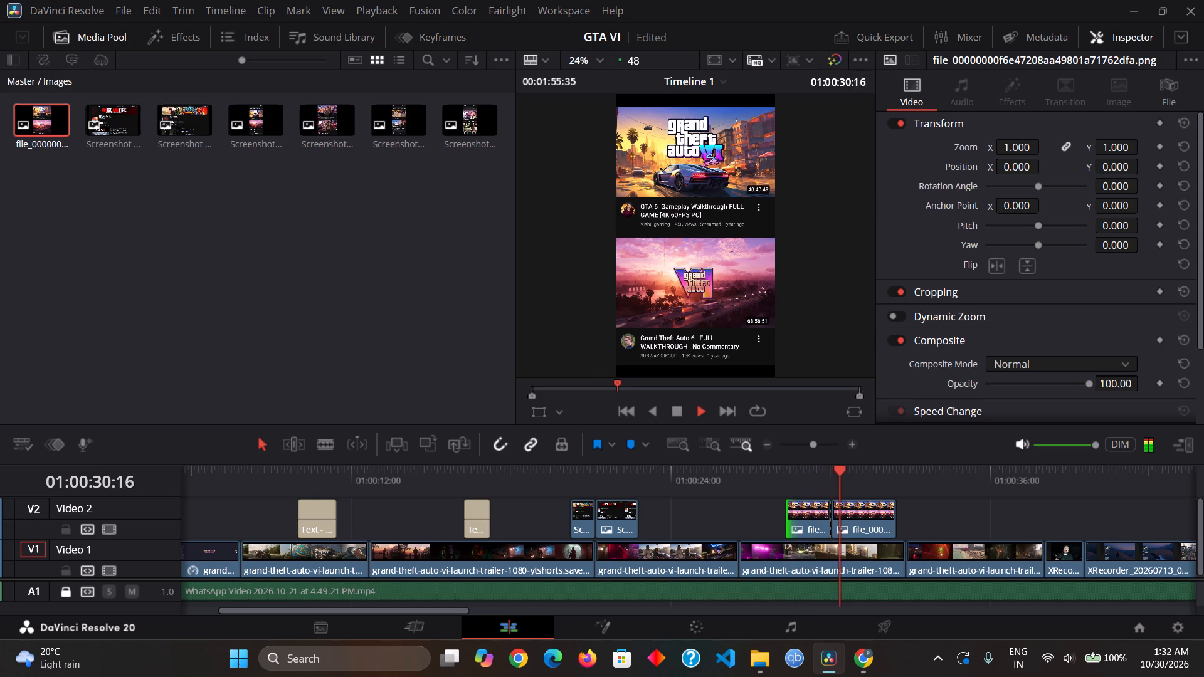
key("space")
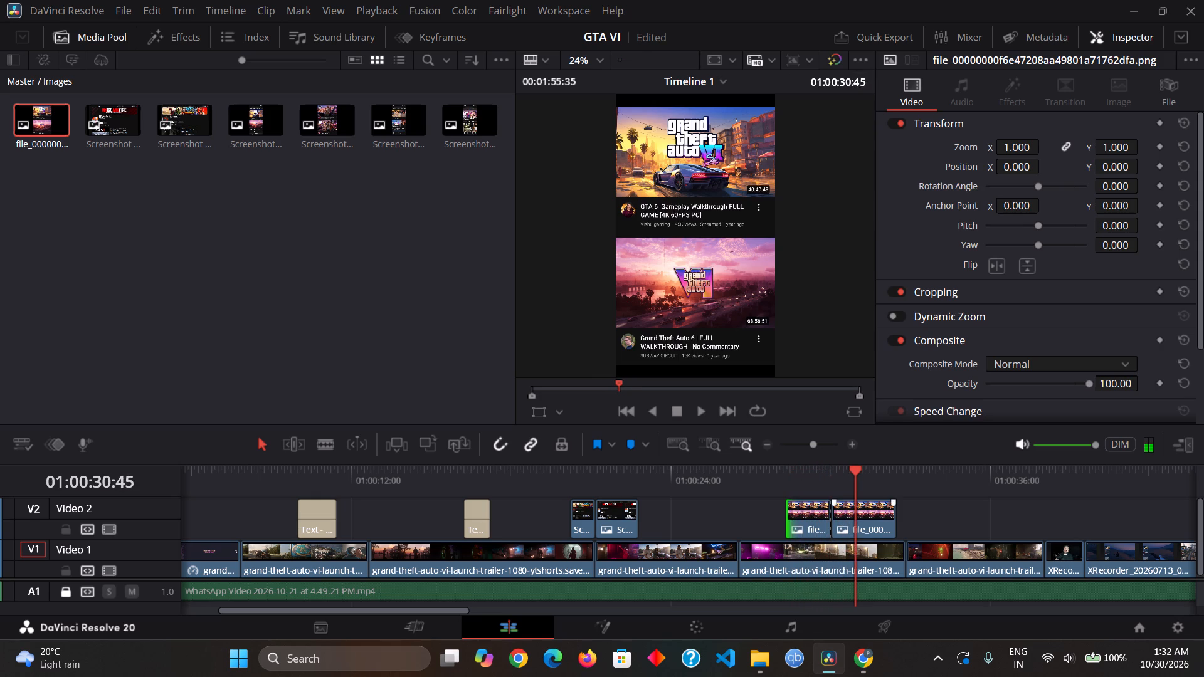
key("space")
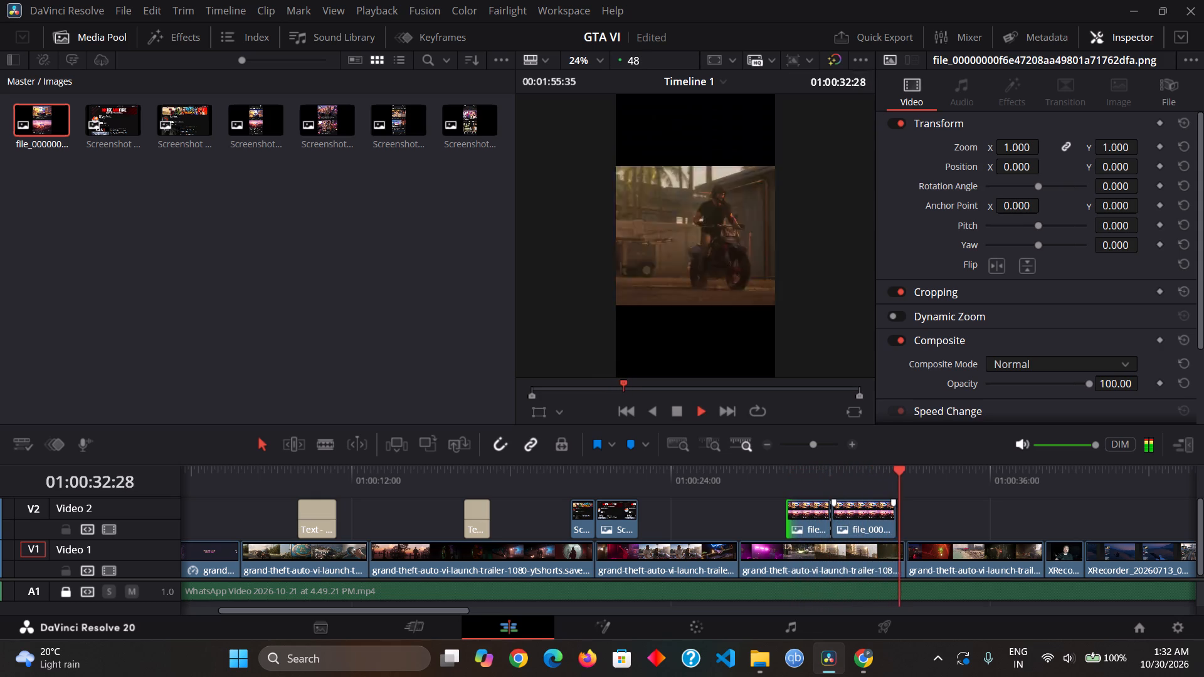
left_click_drag(791, 483, 783, 480)
key("space")
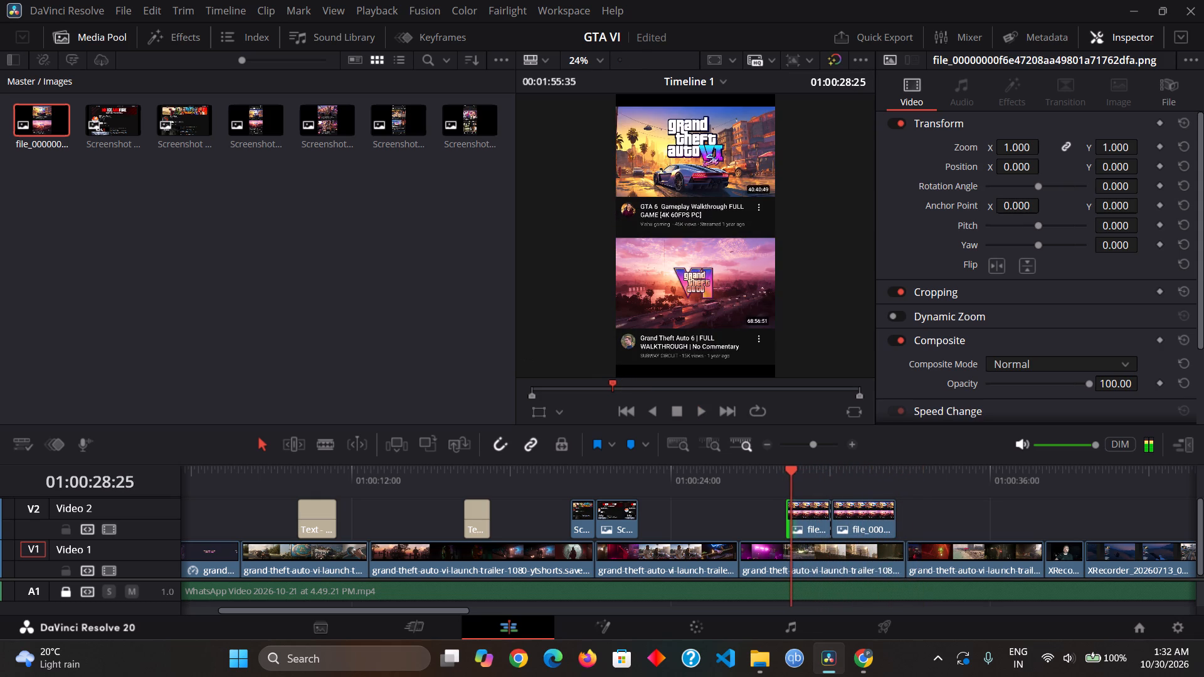
key("space")
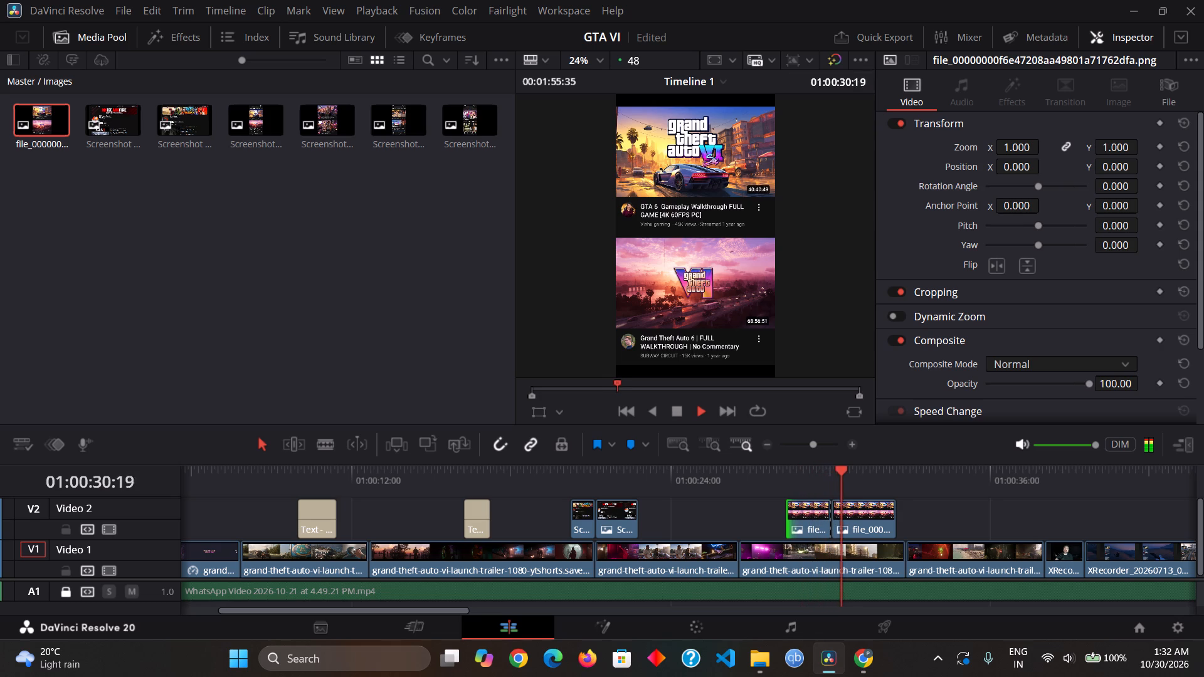
left_click(781, 476)
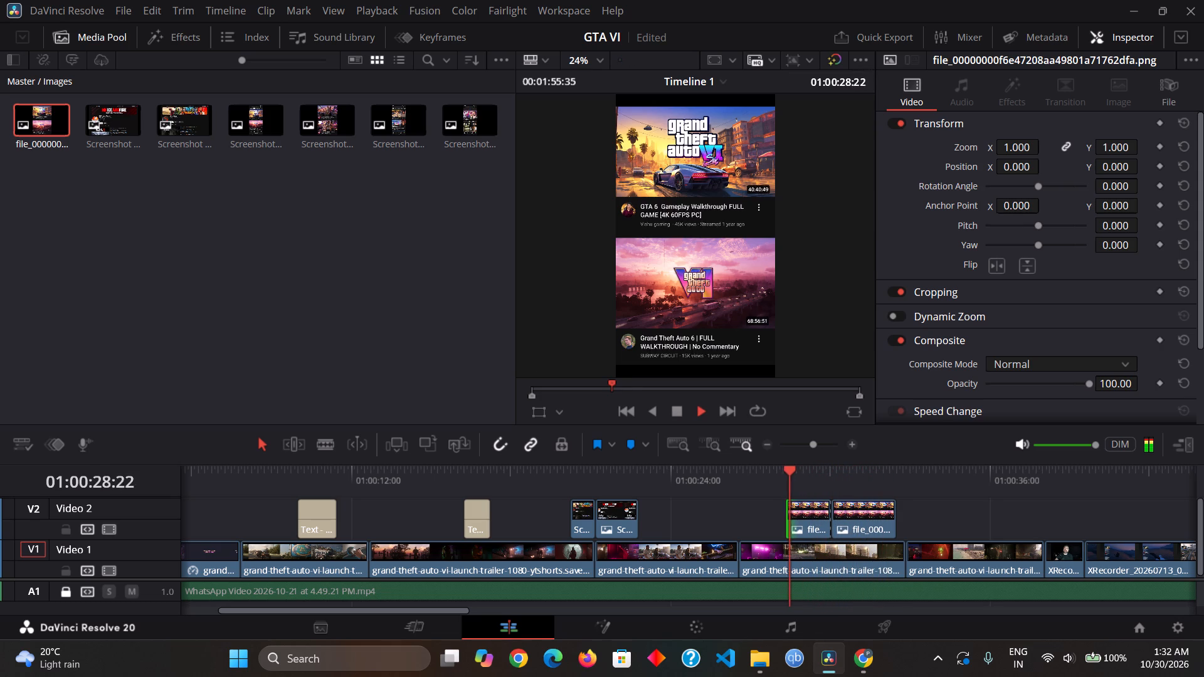
key("space")
key("space")
key("space")
Set Crop Bottom to 880 on the first image piece to cut away the lower video thumbnail.
left_click(815, 518)
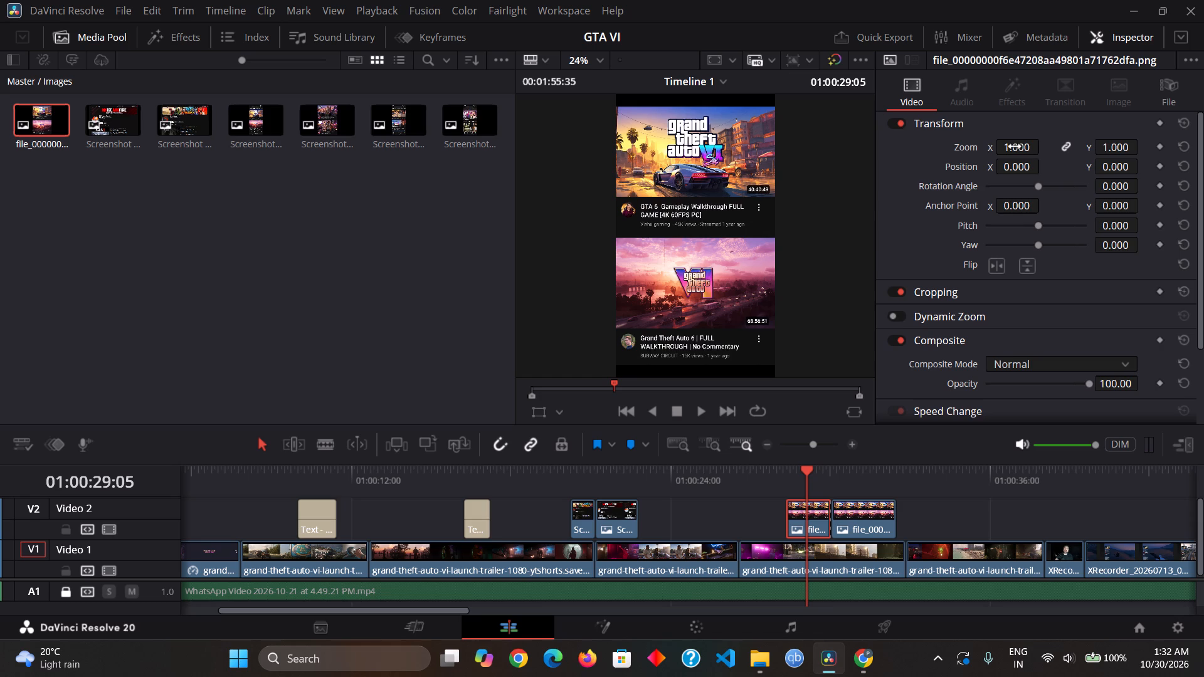
left_click(968, 291)
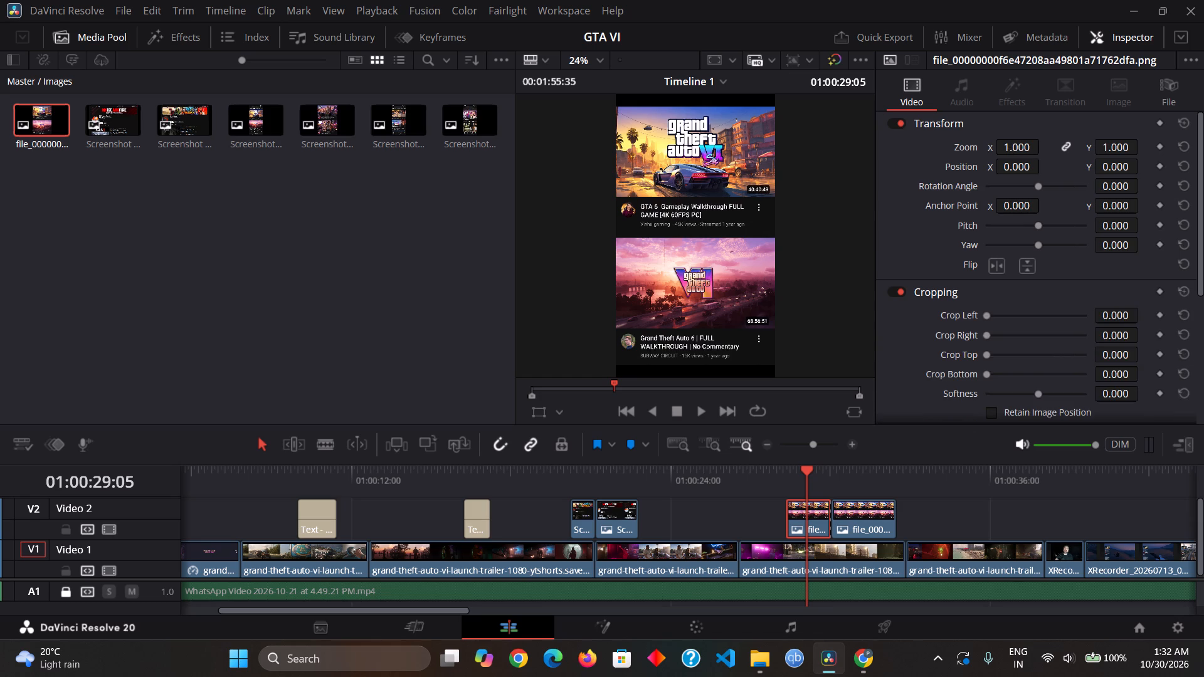
left_click_drag(990, 377, 1037, 386)
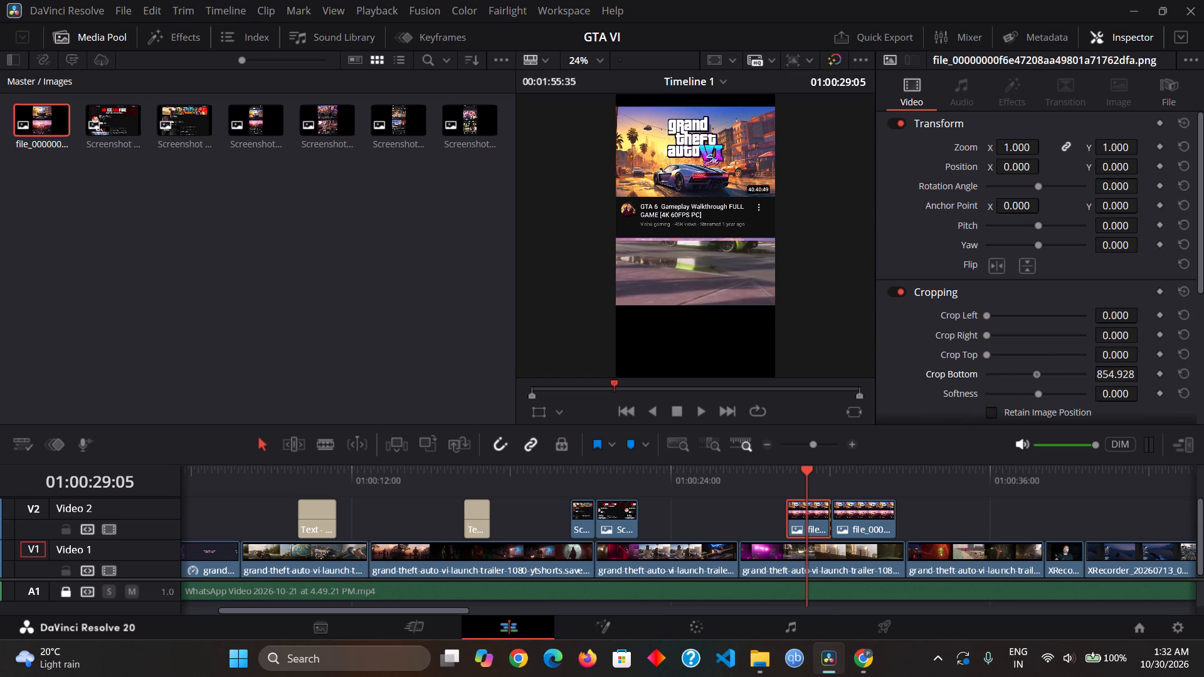
left_click_drag(1037, 386, 1038, 387)
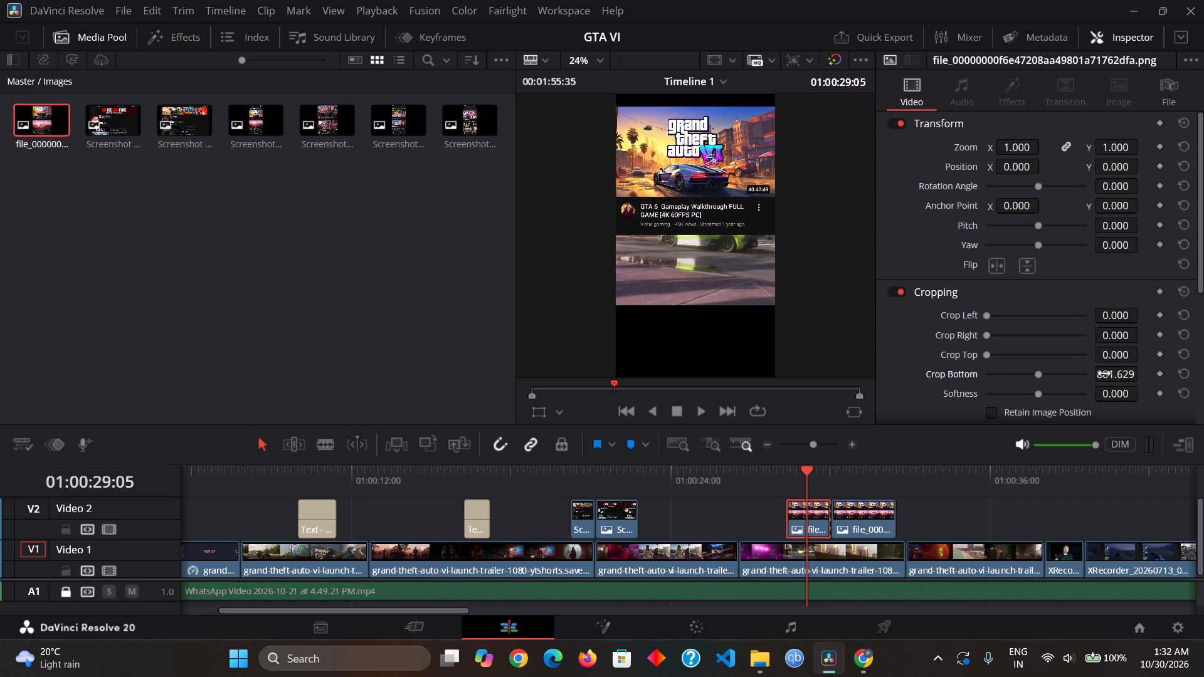
triple_click(1117, 371)
triple_click(1118, 372)
type("880")
key("shift+Return")
Set Crop Top to 40 on the first image piece to trim its upper edge.
left_click_drag(988, 353, 1011, 356)
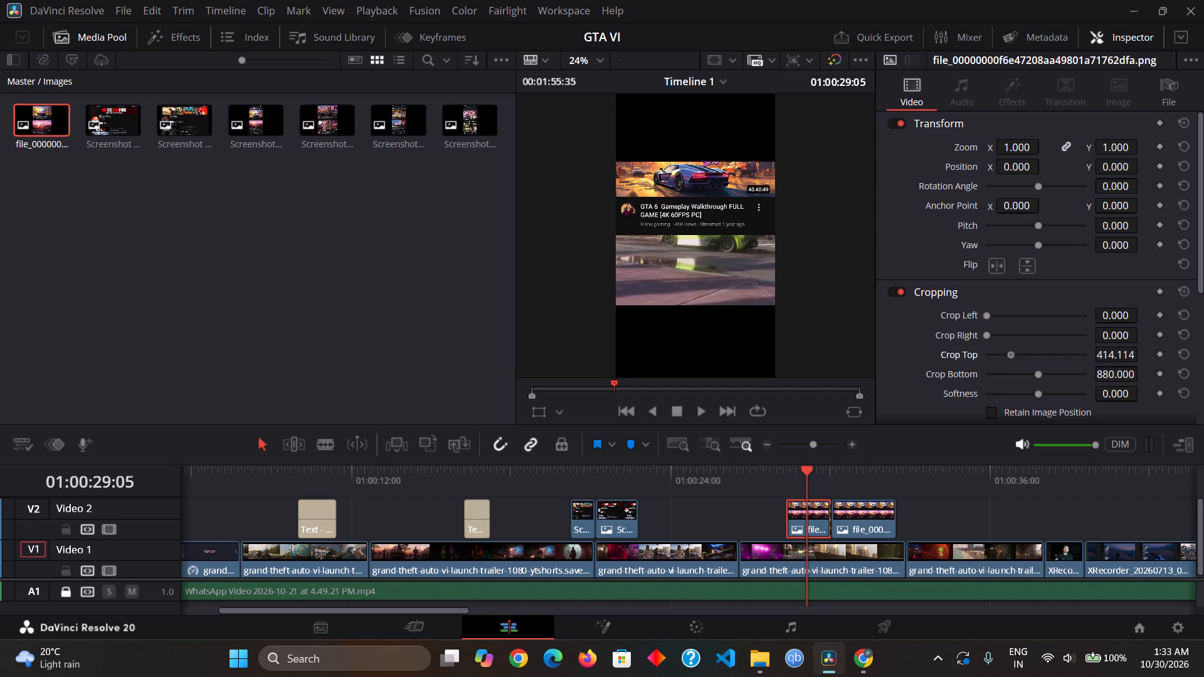
left_click_drag(1011, 356, 988, 360)
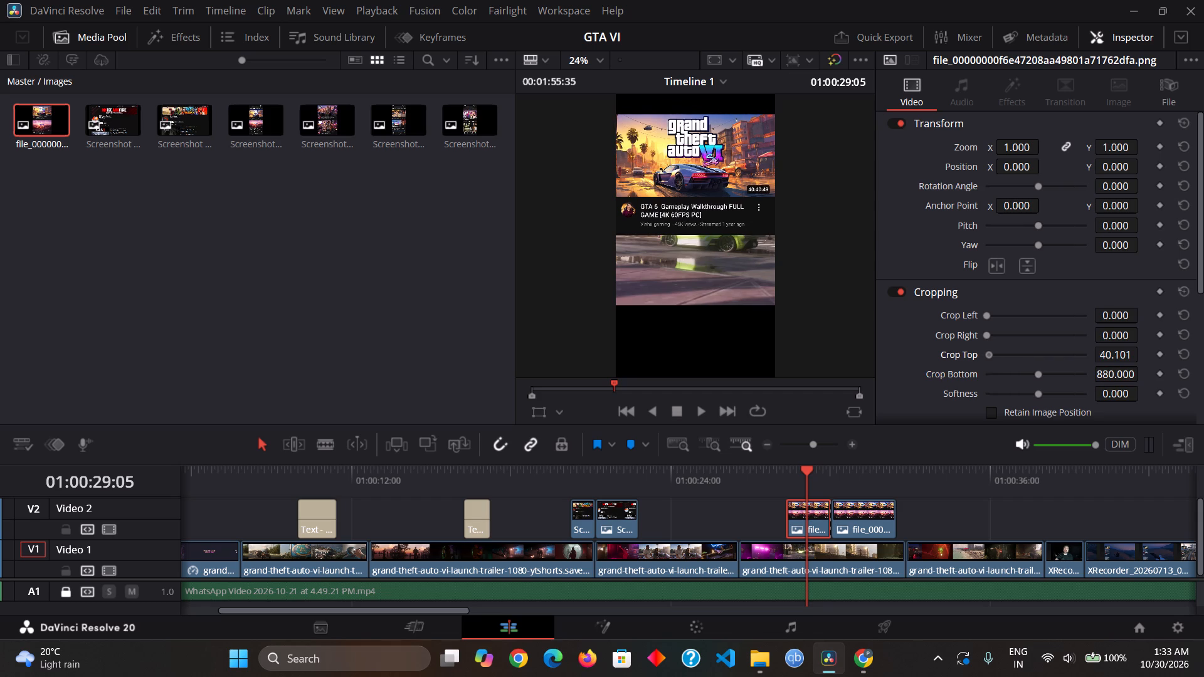
left_click_drag(988, 360, 989, 360)
double_click(1116, 359)
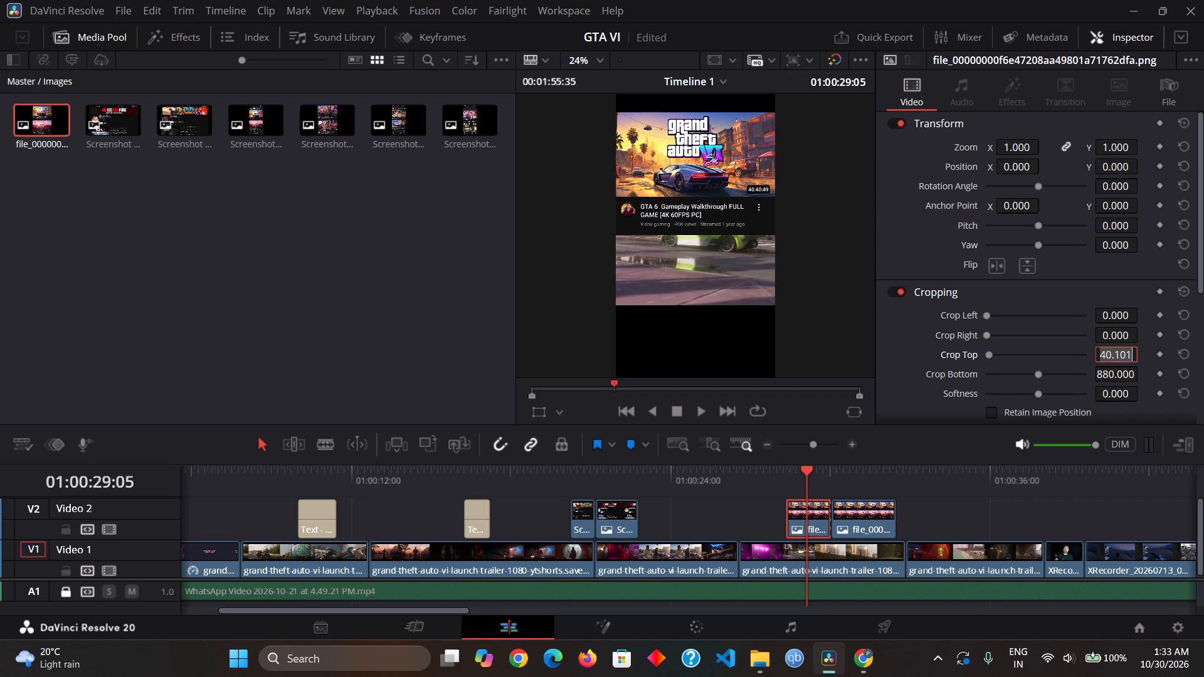
type("40")
key("Return")
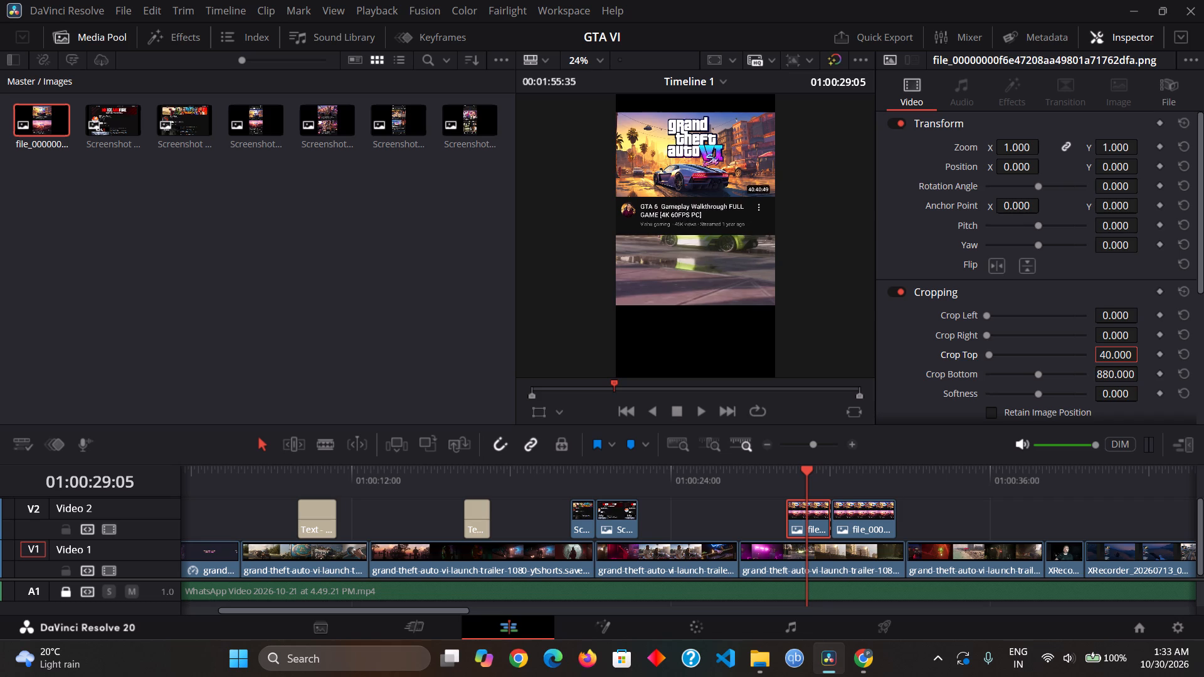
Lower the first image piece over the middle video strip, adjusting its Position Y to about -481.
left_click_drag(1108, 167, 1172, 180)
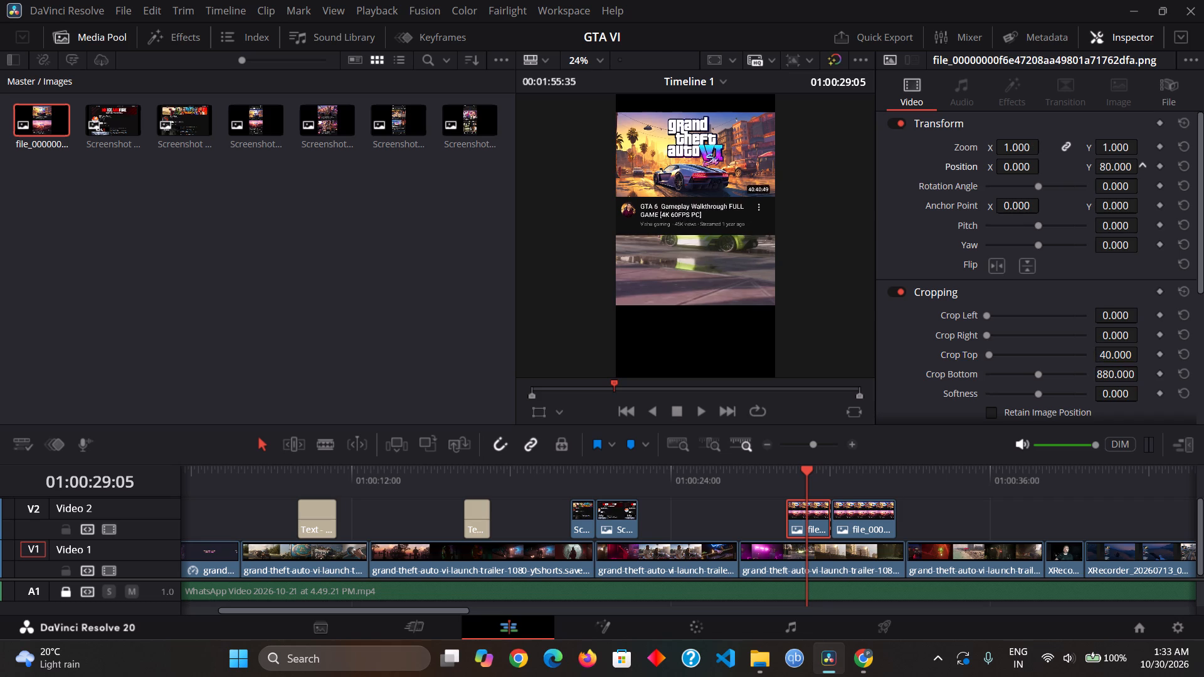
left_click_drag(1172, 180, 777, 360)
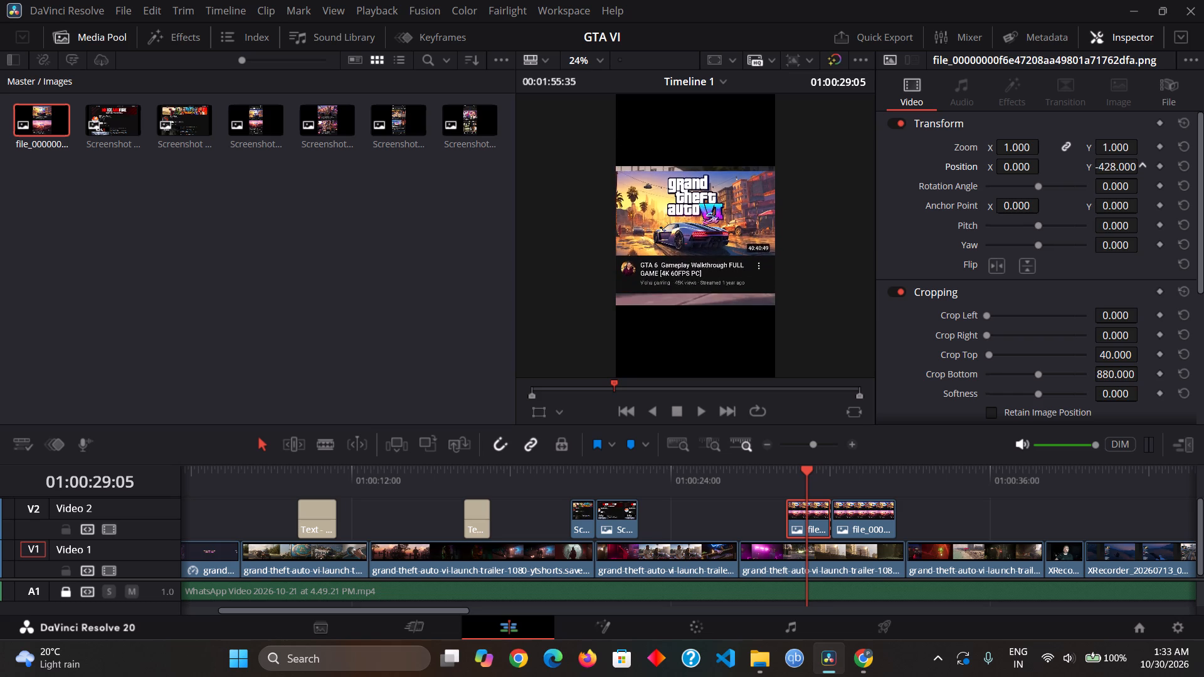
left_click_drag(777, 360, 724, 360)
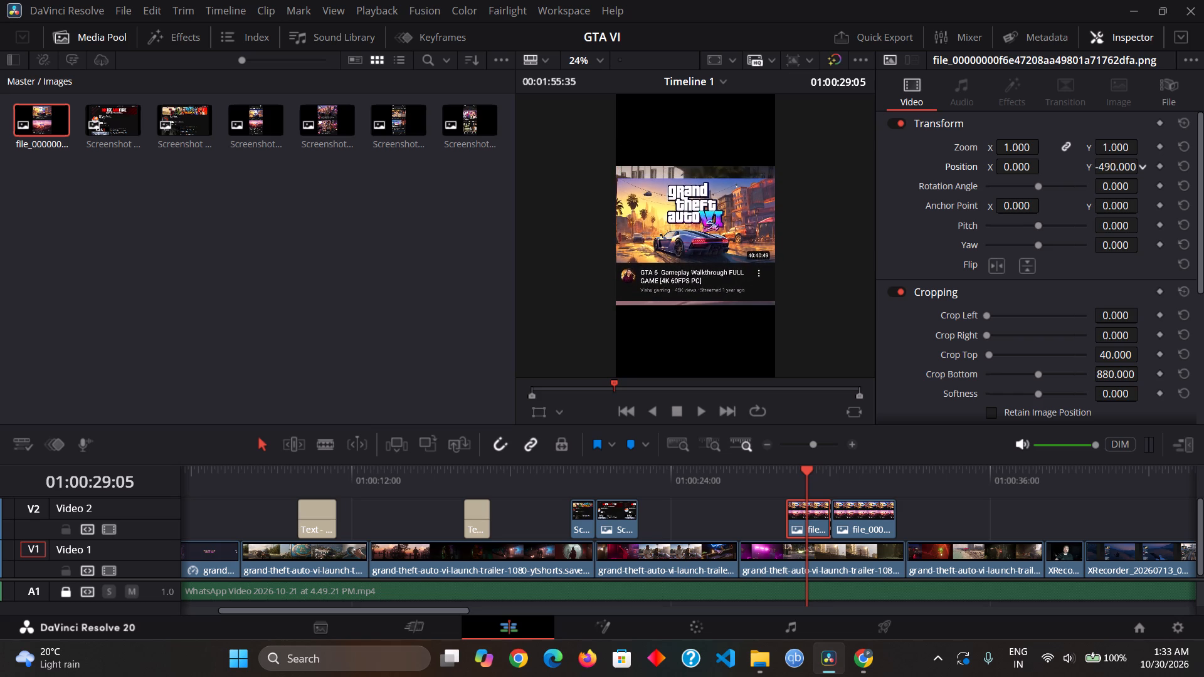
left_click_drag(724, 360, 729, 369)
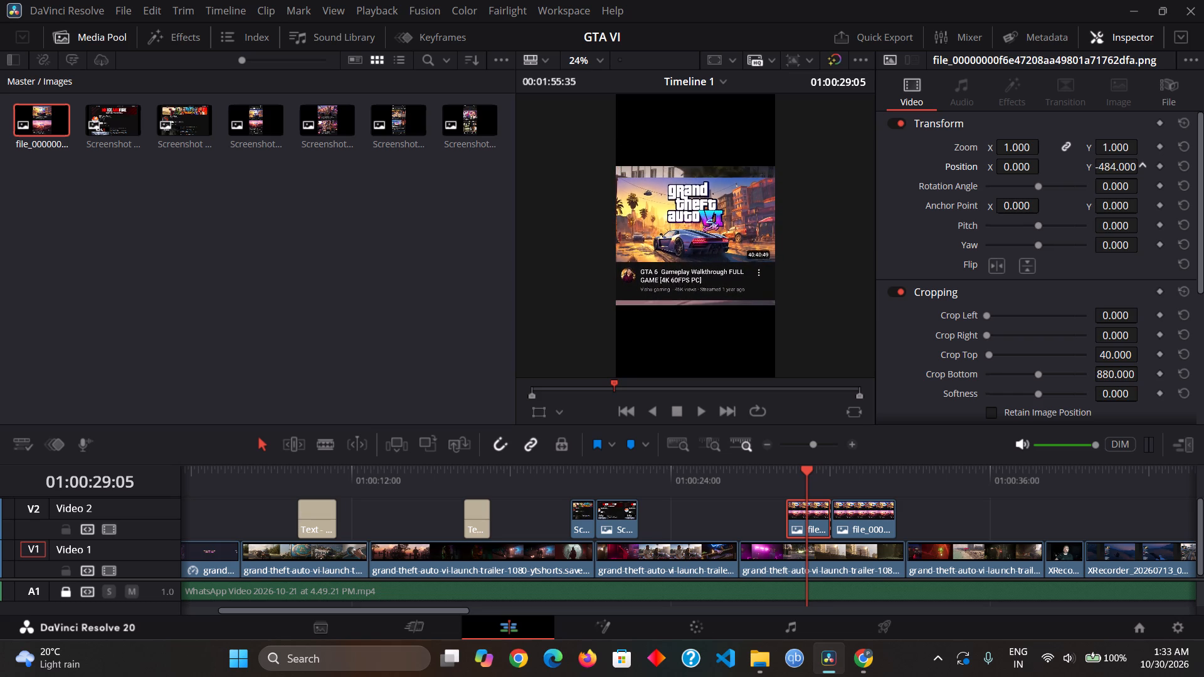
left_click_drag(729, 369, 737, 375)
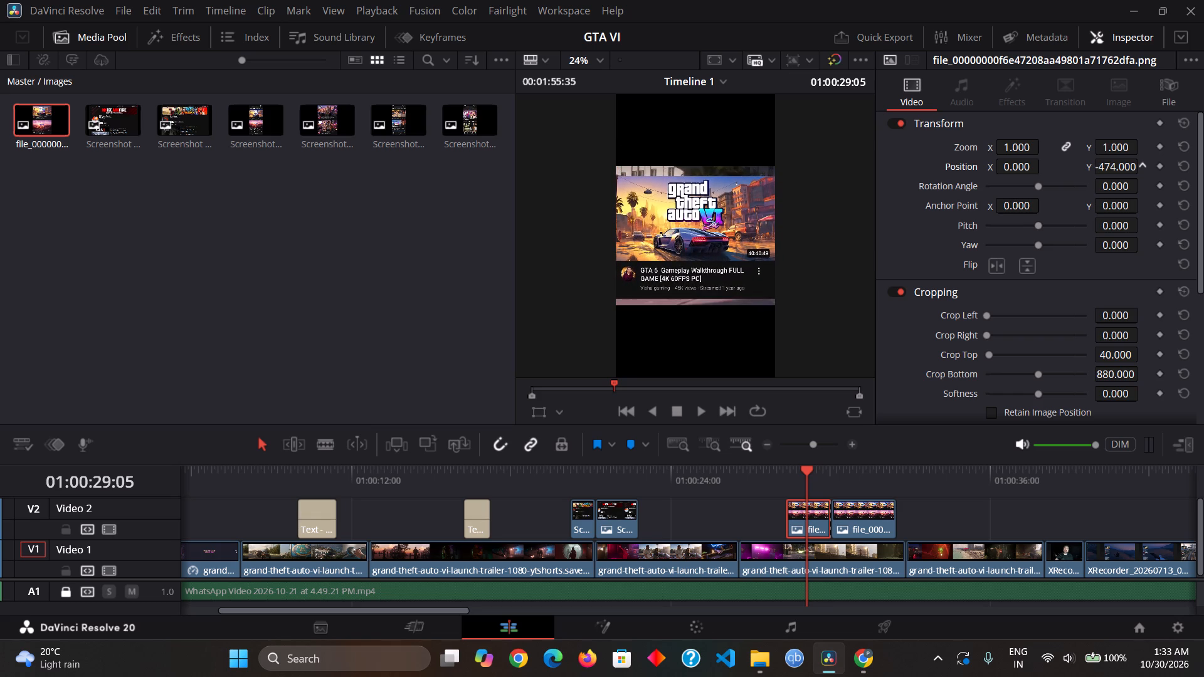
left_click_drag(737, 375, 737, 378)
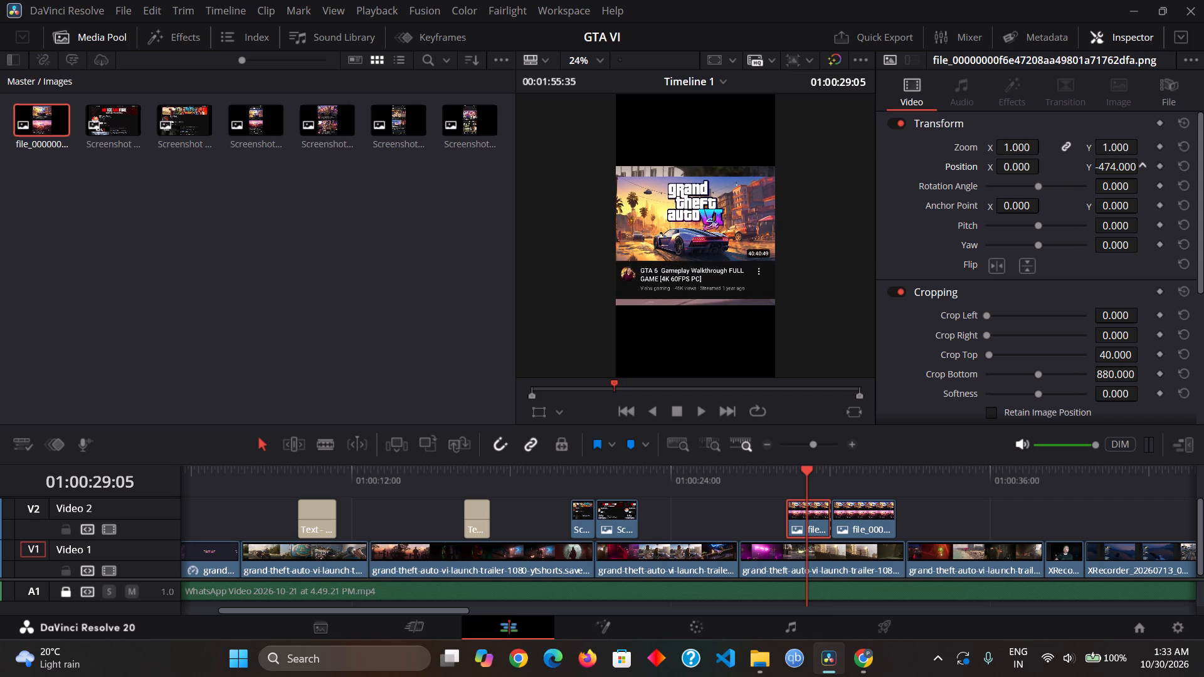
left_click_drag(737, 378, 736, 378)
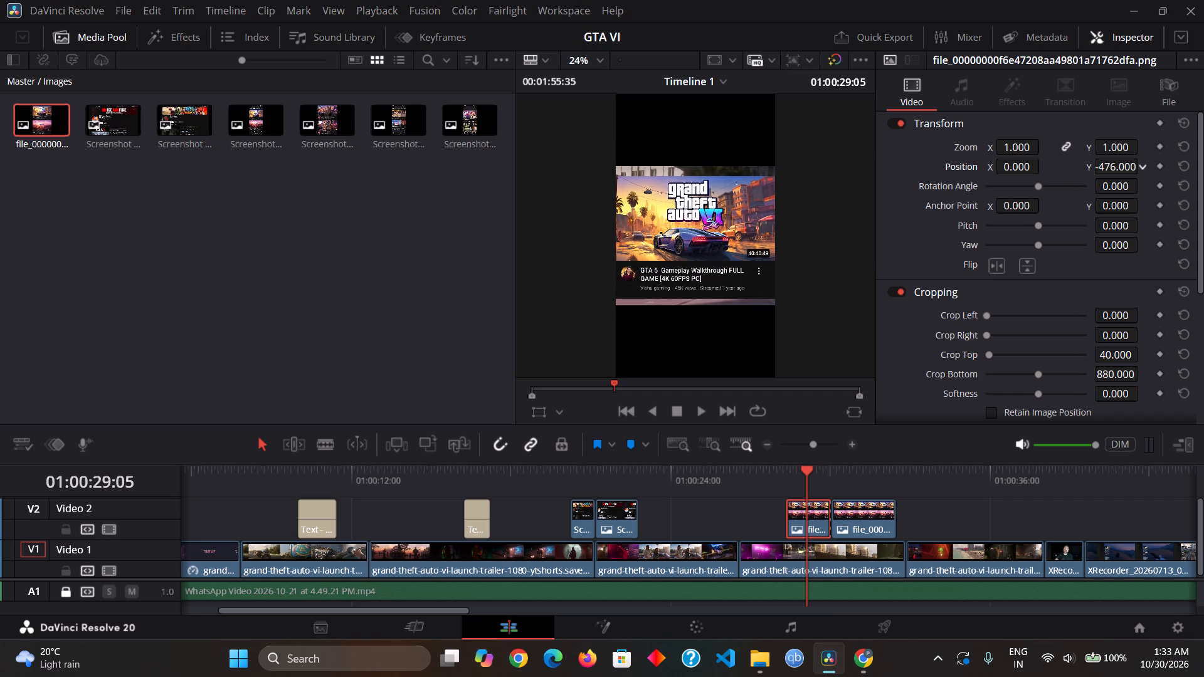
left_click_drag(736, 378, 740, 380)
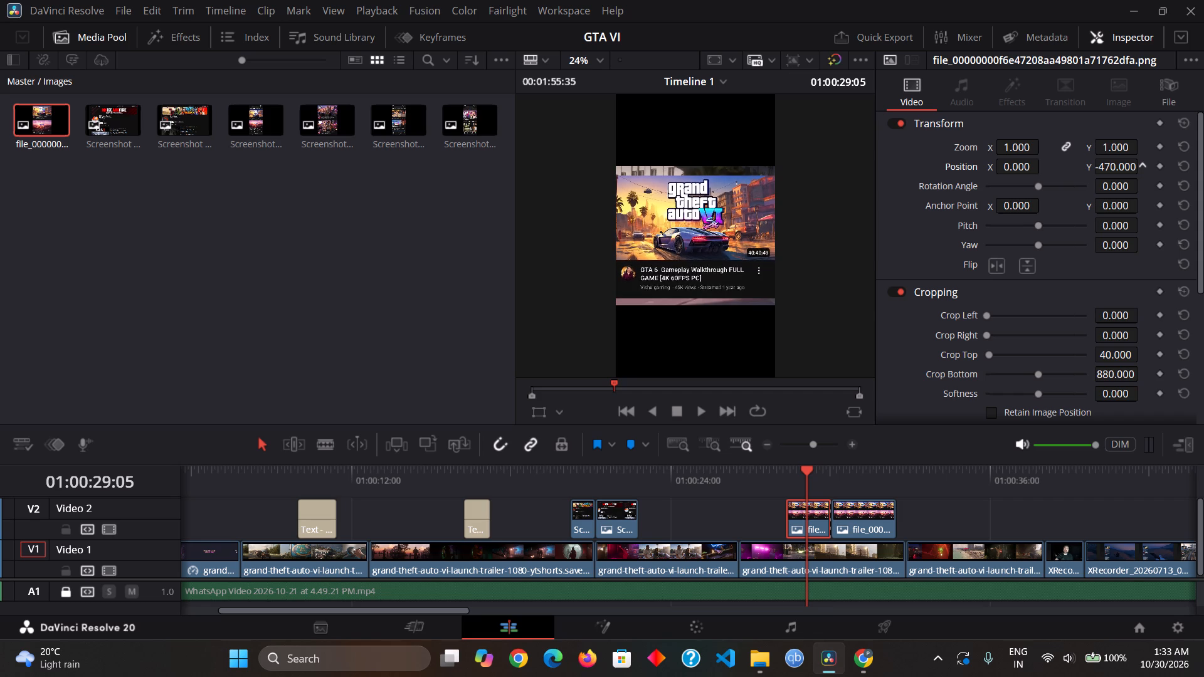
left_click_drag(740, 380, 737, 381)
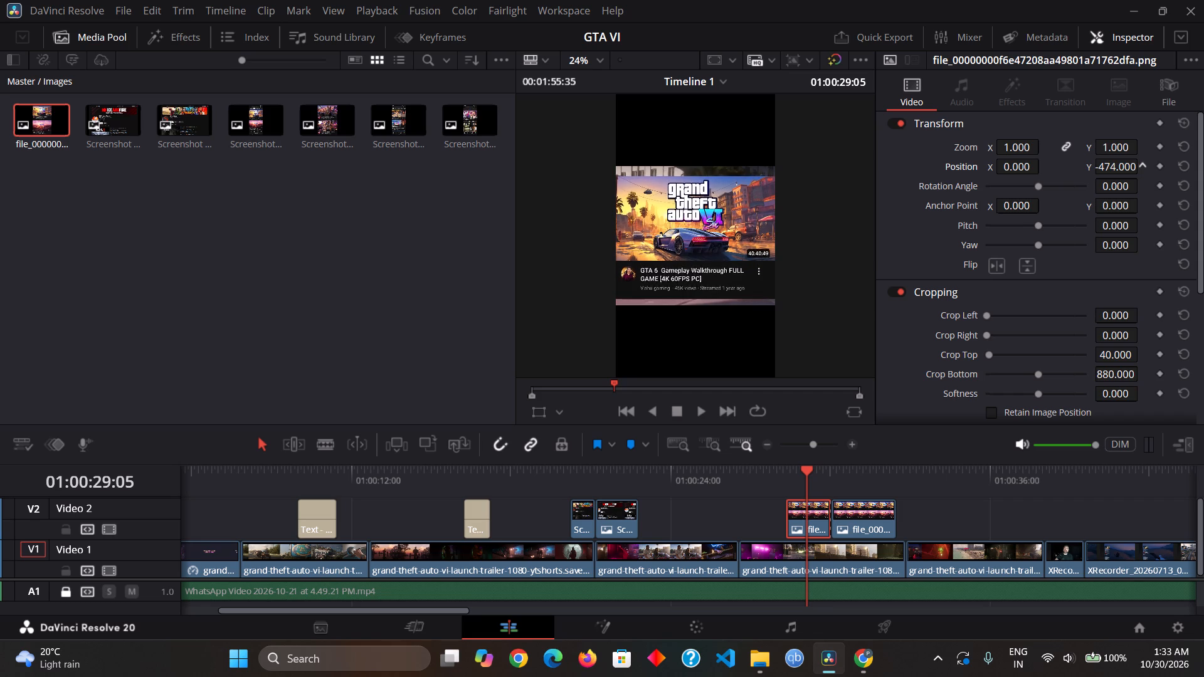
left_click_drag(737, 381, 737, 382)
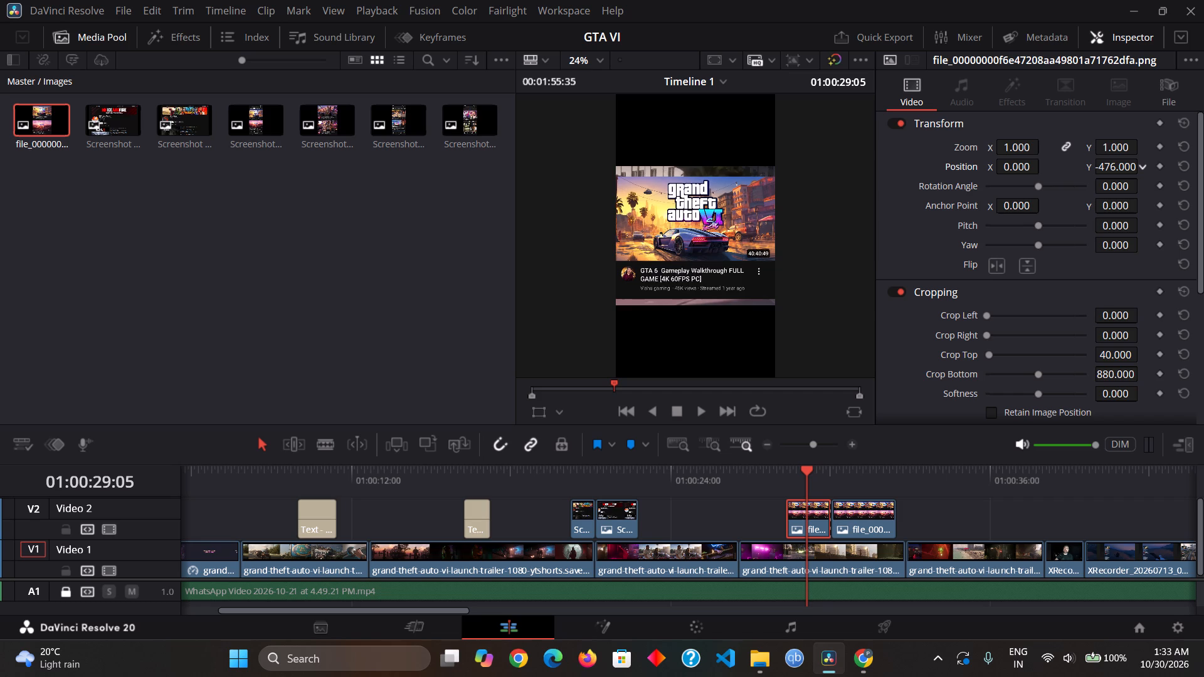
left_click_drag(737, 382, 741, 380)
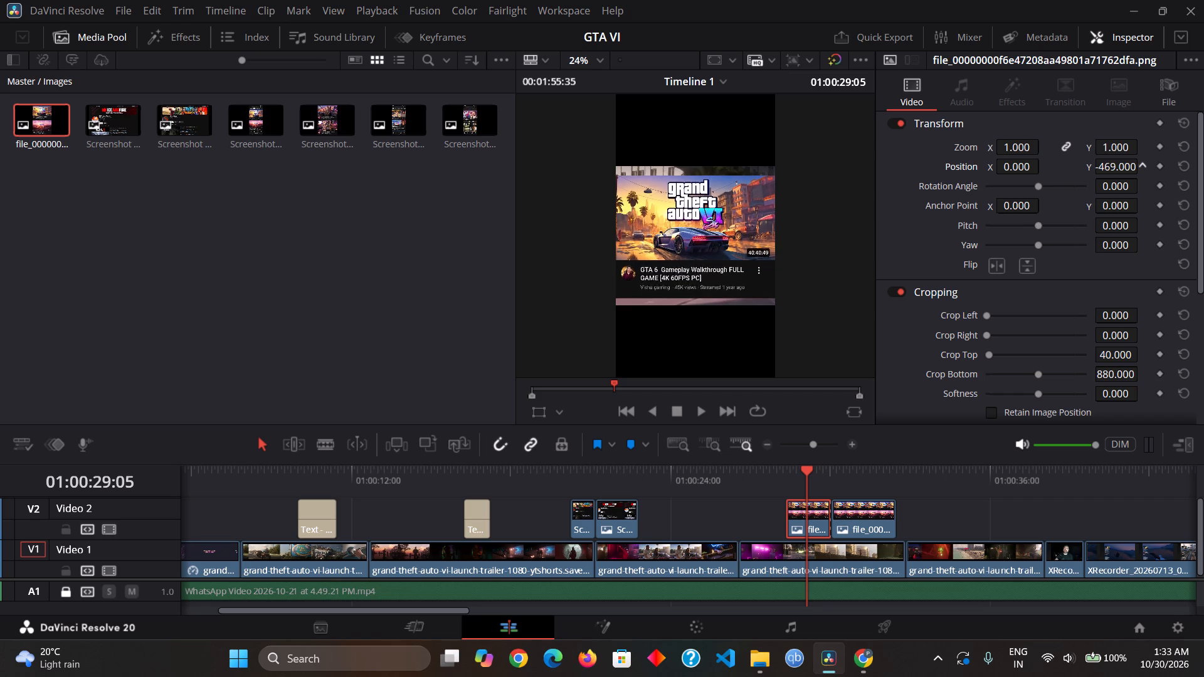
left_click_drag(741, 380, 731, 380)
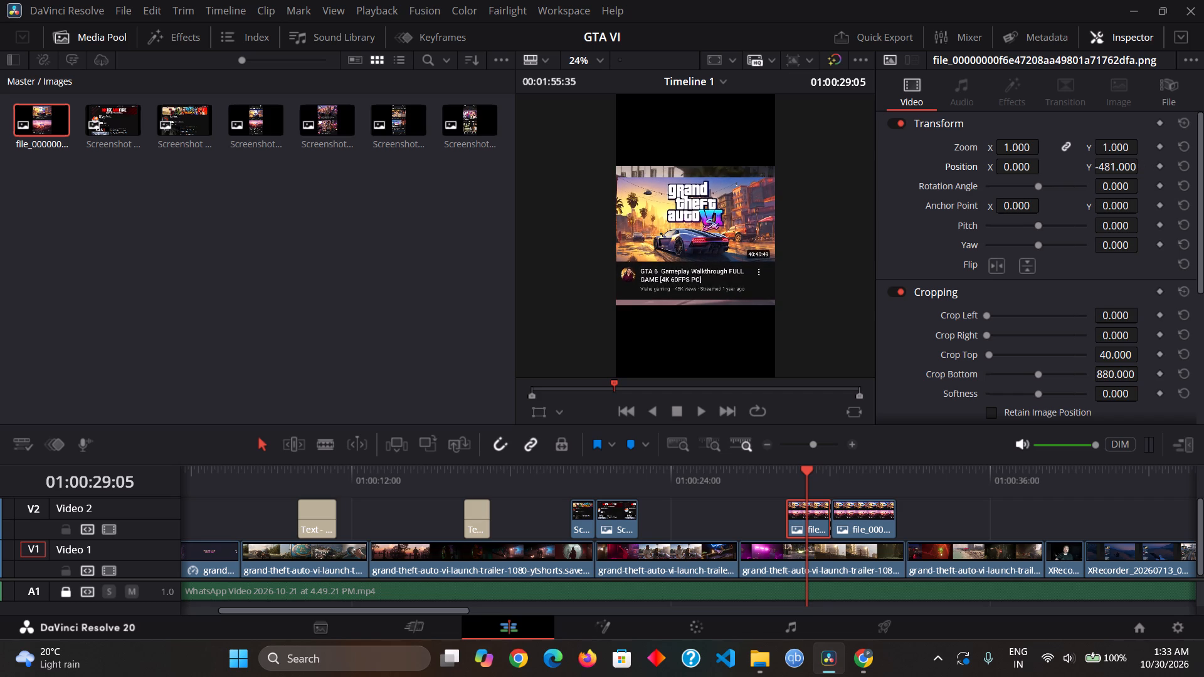
Set Position Y to -475 on the first image piece to centre it over the video strip.
triple_click(1118, 168)
triple_click(1118, 169)
type("-475")
key("Return")
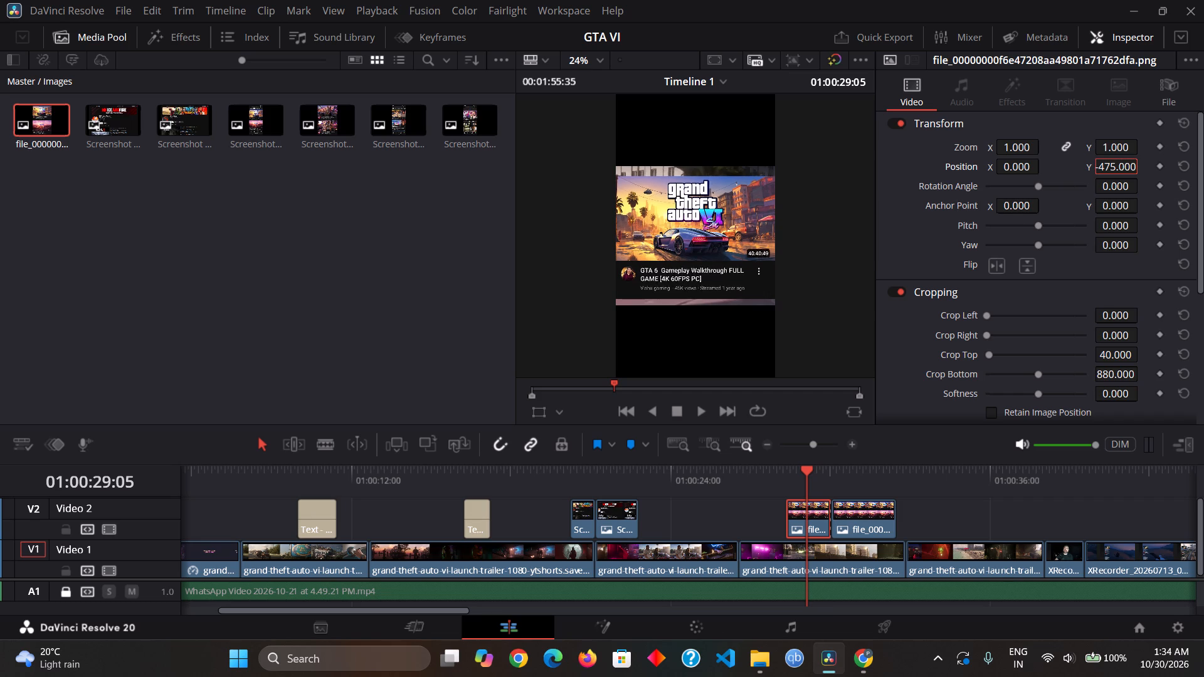
Play back from just before the first image piece to check its new placement, stopping at 01:00:29:20.
left_click_drag(808, 477, 775, 475)
key("space")
key("space")
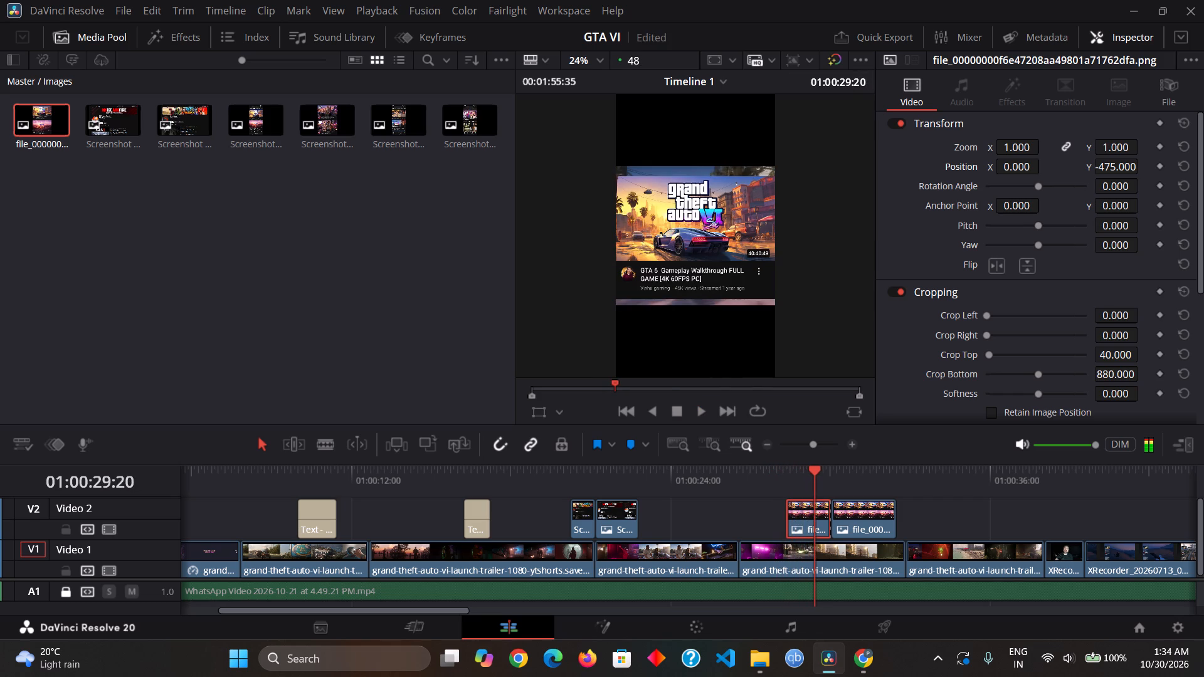
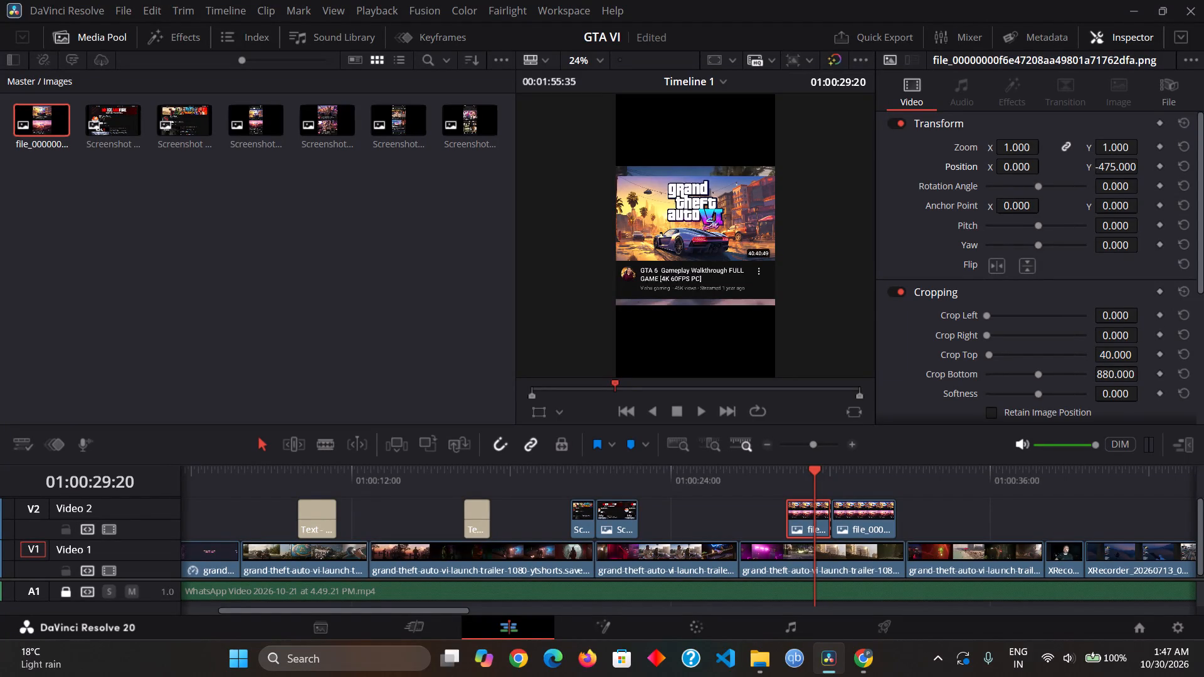
Play back across the join between the two image pieces to check their timing, stopping at 01:00:31:22.
left_click(820, 486)
key("space")
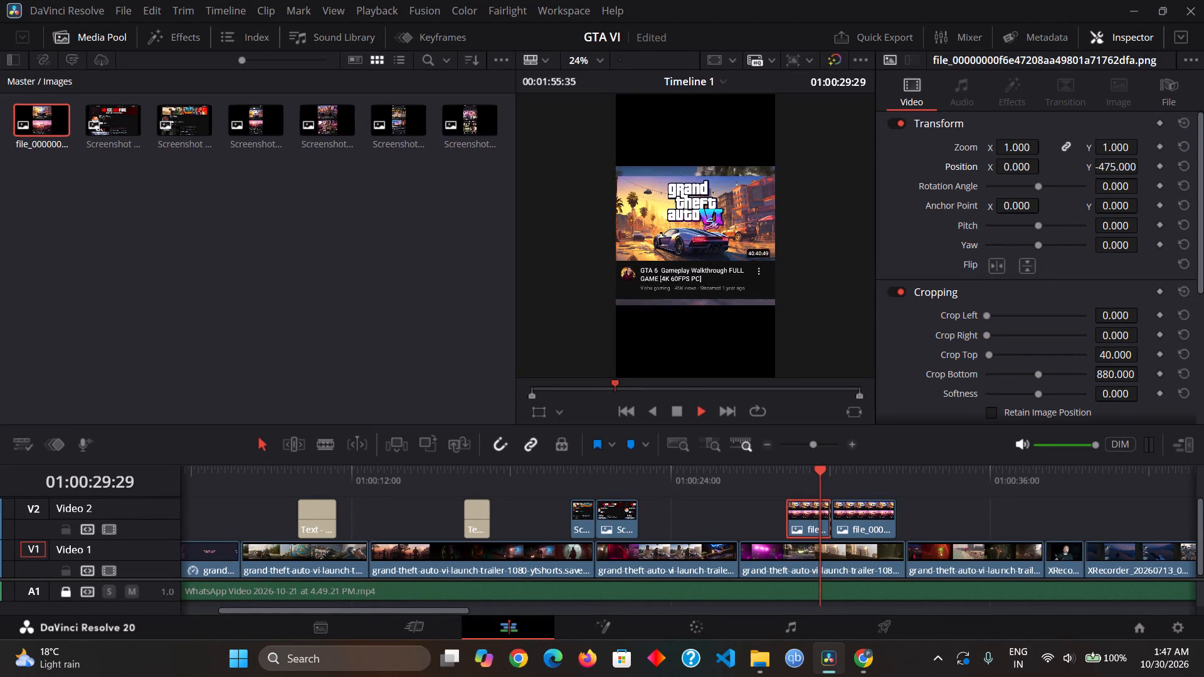
key("space")
key("space")
key("space")
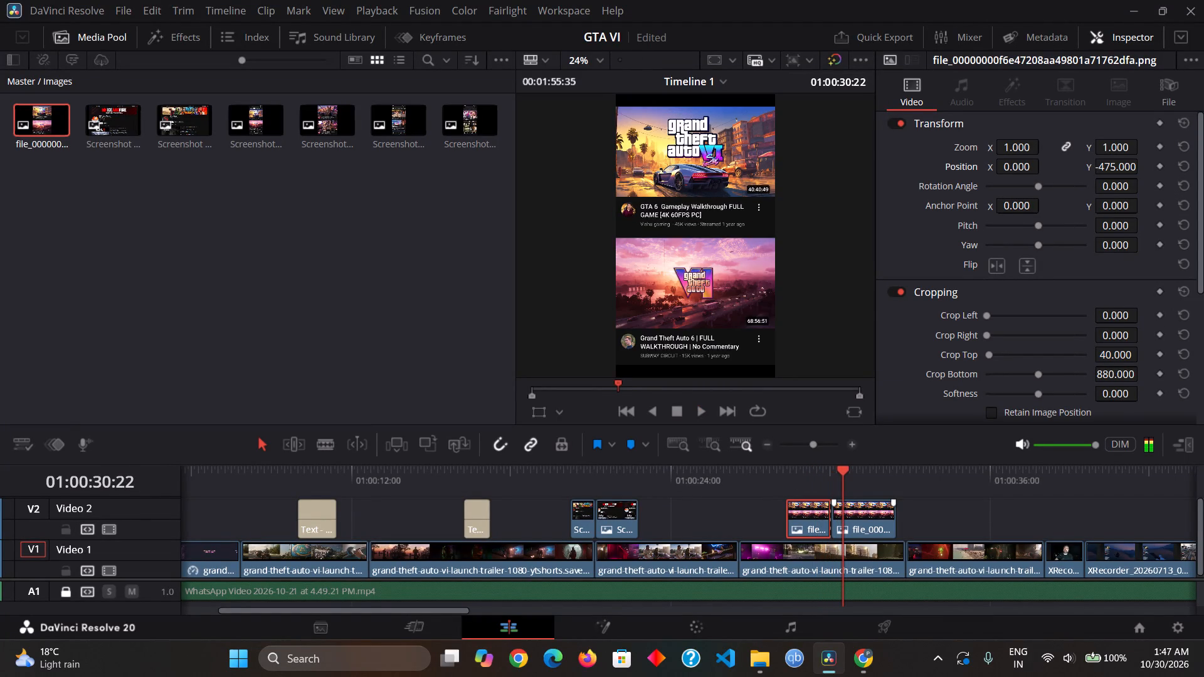
key("space")
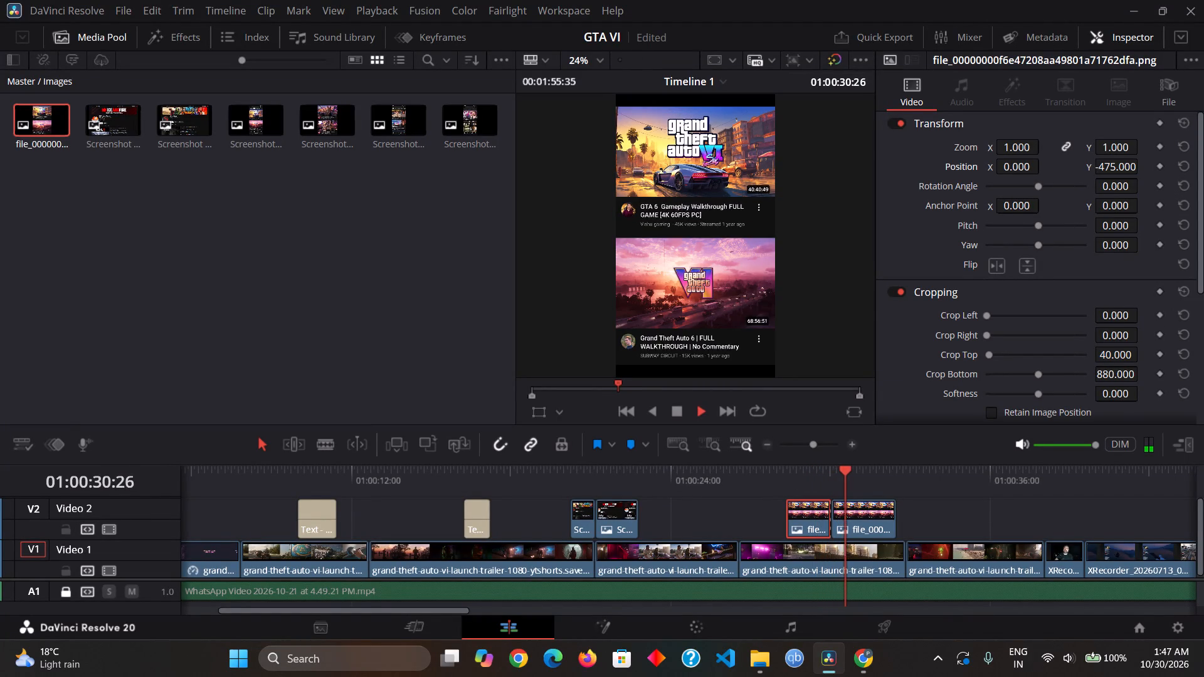
left_click_drag(822, 483, 788, 477)
key("space")
key("space")
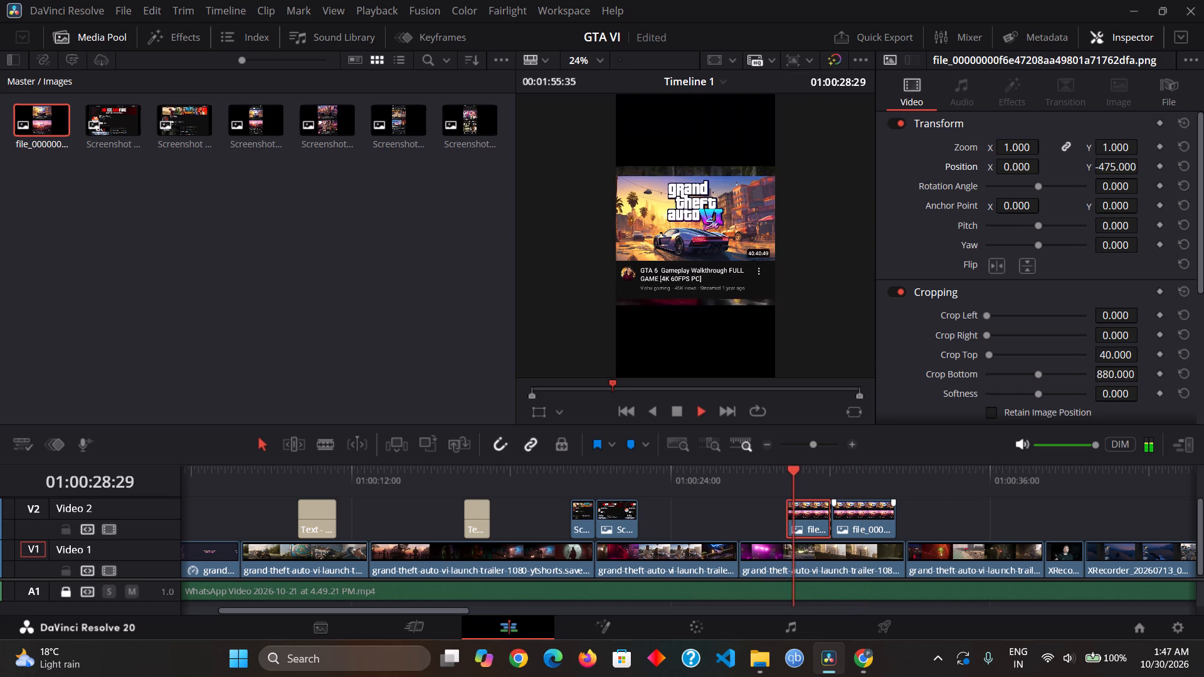
key("space")
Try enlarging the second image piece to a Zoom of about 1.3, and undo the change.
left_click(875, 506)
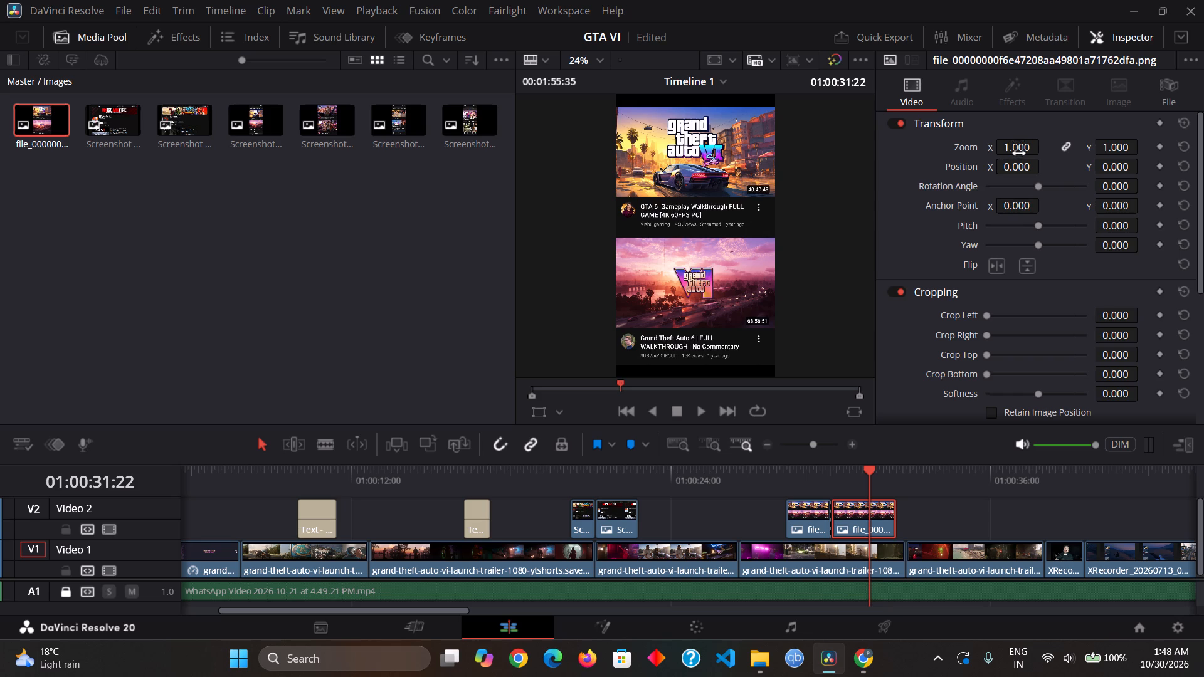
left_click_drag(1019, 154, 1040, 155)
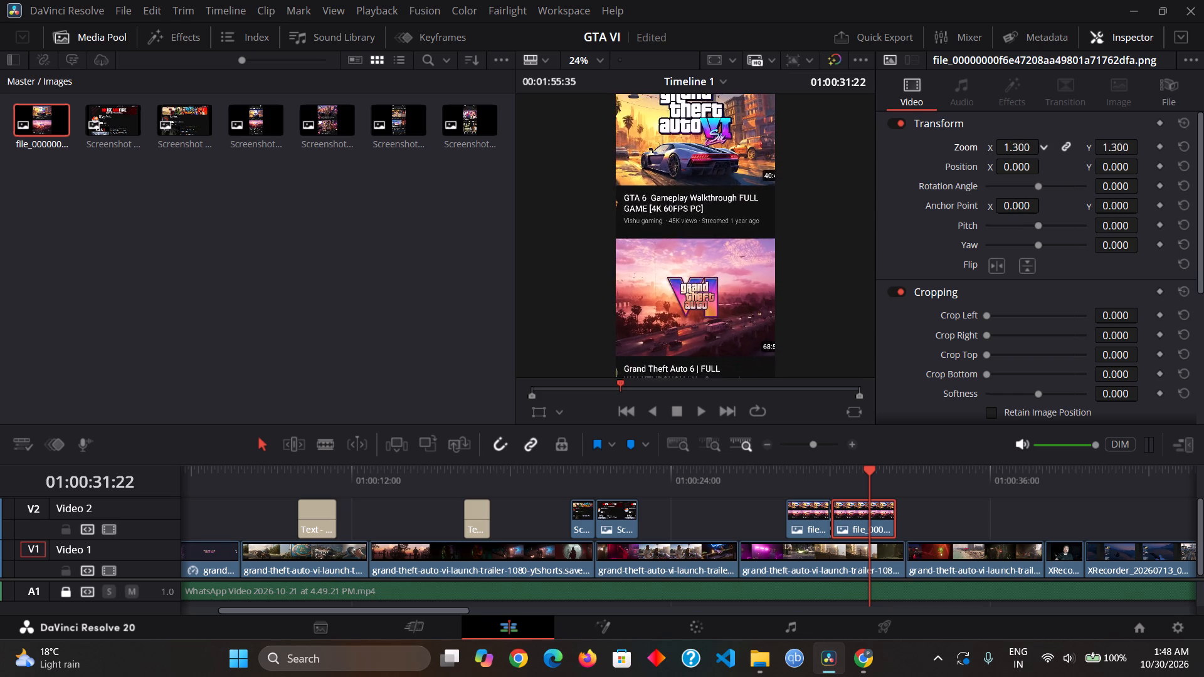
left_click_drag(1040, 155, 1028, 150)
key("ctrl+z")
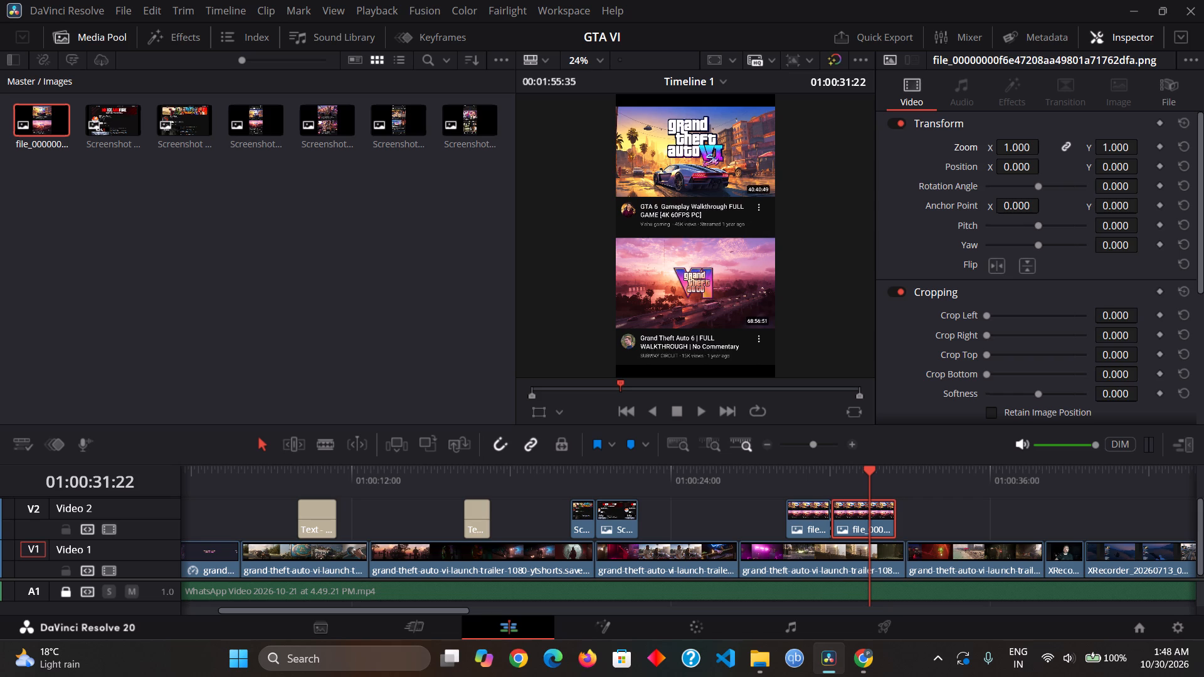
Set Crop Top to 900 on the second image piece to keep only its lower video thumbnail and title.
left_click(810, 478)
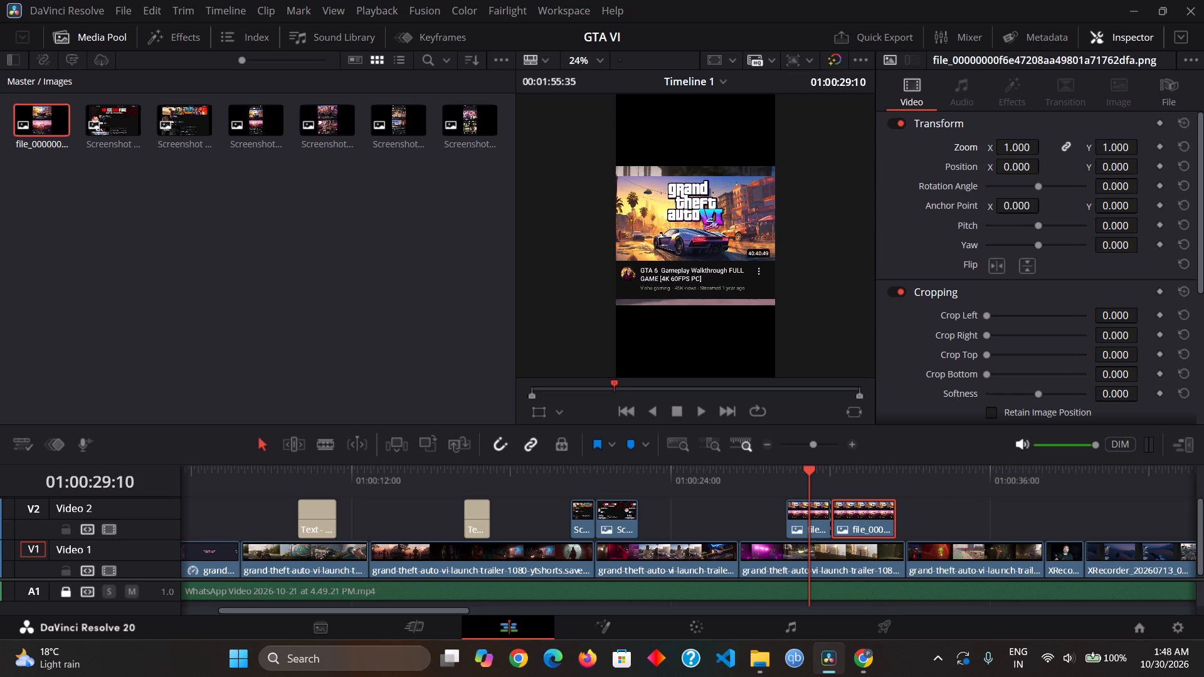
left_click(862, 473)
left_click_drag(984, 313, 990, 315)
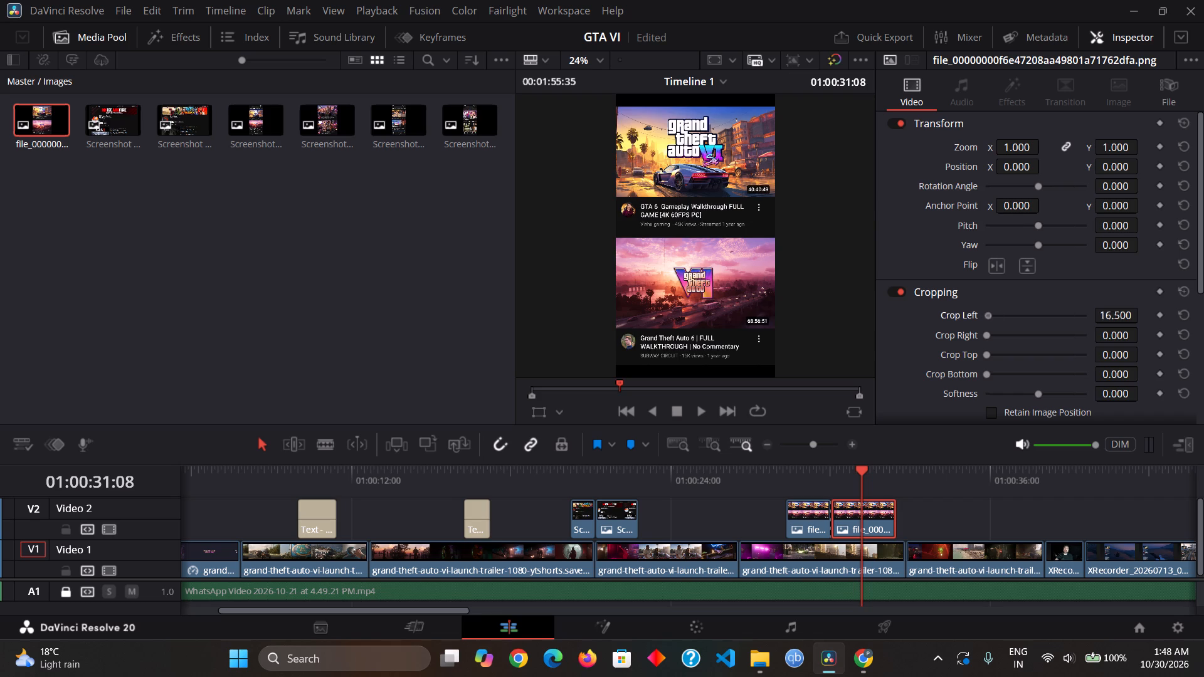
left_click_drag(990, 315, 971, 322)
left_click_drag(981, 350, 994, 354)
left_click_drag(994, 354, 1001, 355)
left_click_drag(990, 353, 1038, 379)
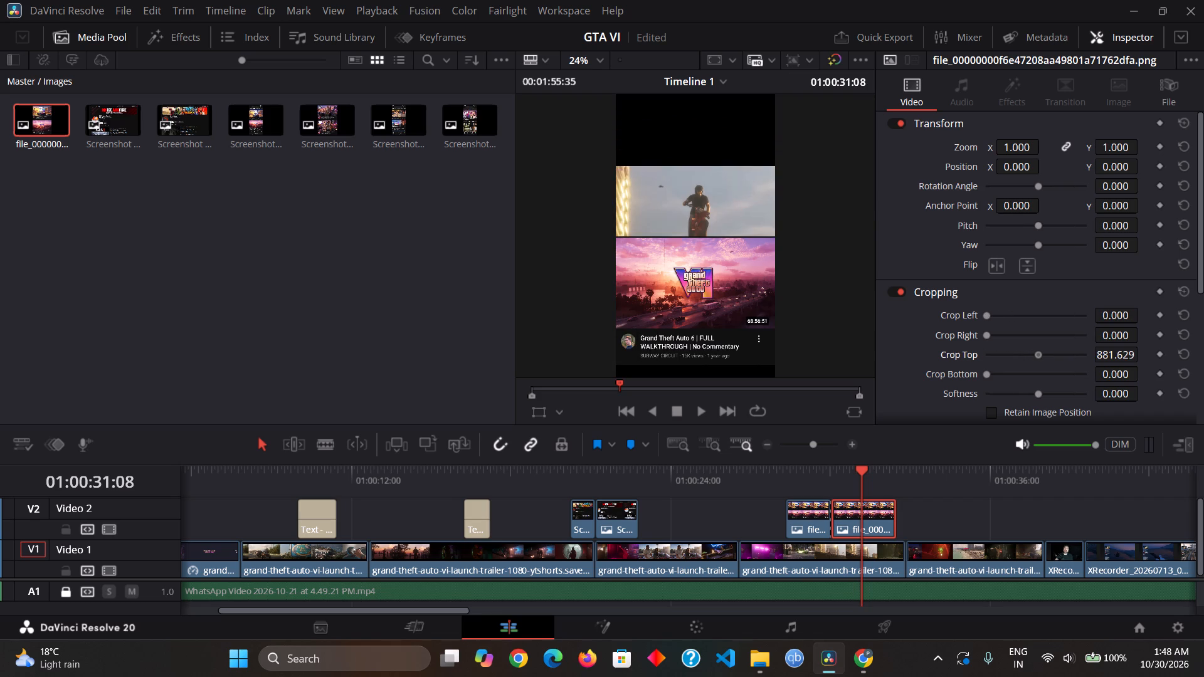
left_click_drag(1038, 379, 1038, 380)
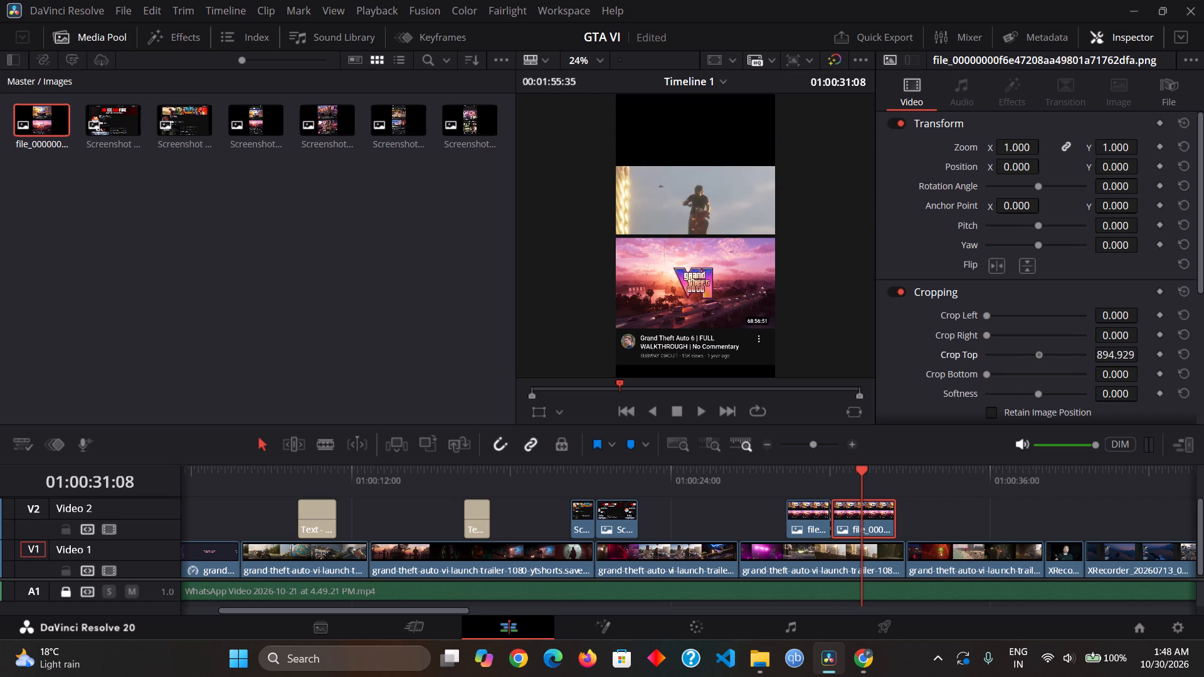
left_click_drag(1038, 380, 1040, 384)
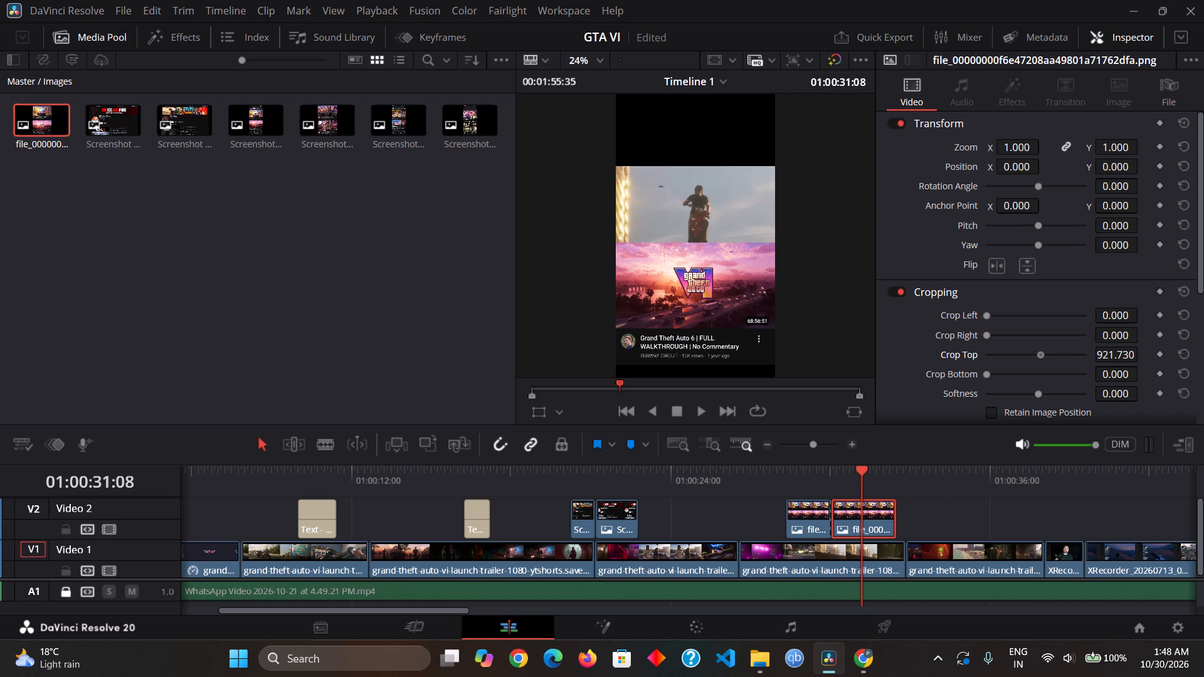
left_click_drag(1040, 384, 1038, 384)
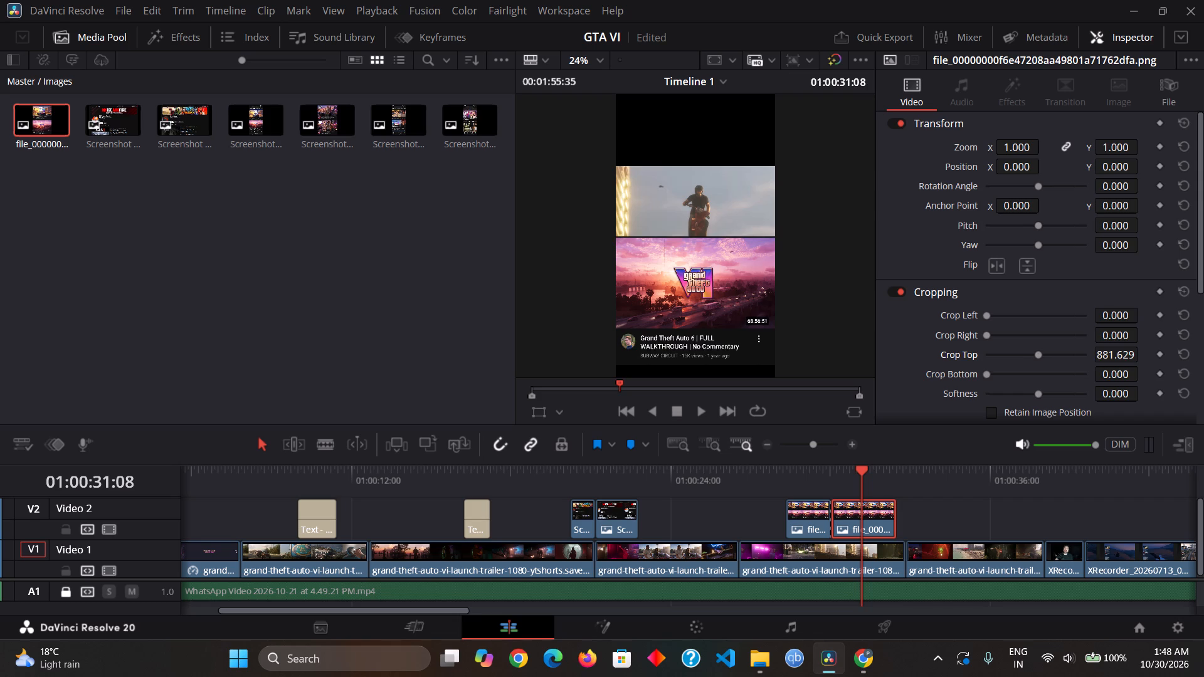
triple_click(1108, 355)
triple_click(1109, 356)
type("900")
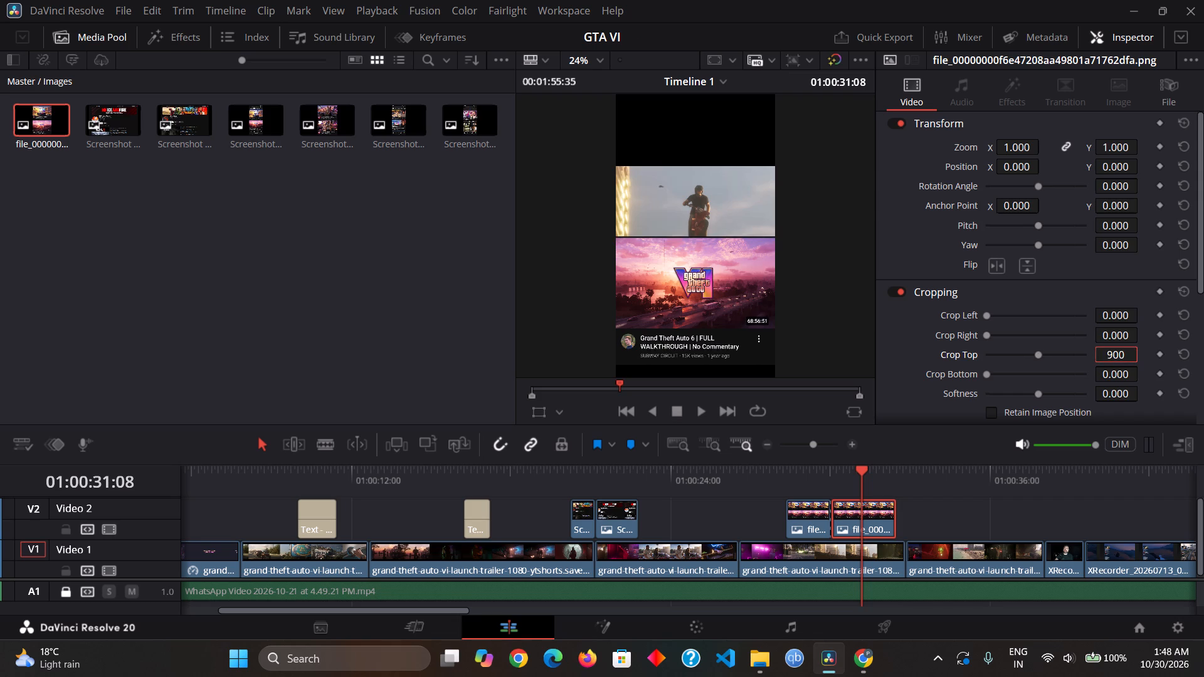
key("Return")
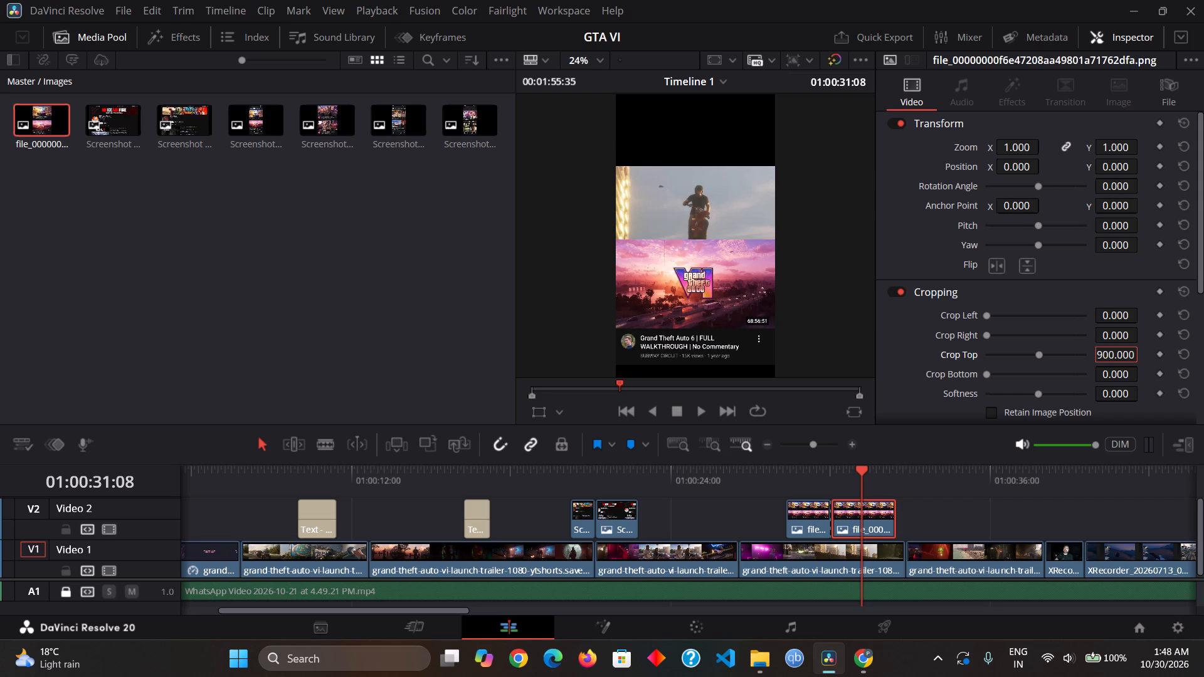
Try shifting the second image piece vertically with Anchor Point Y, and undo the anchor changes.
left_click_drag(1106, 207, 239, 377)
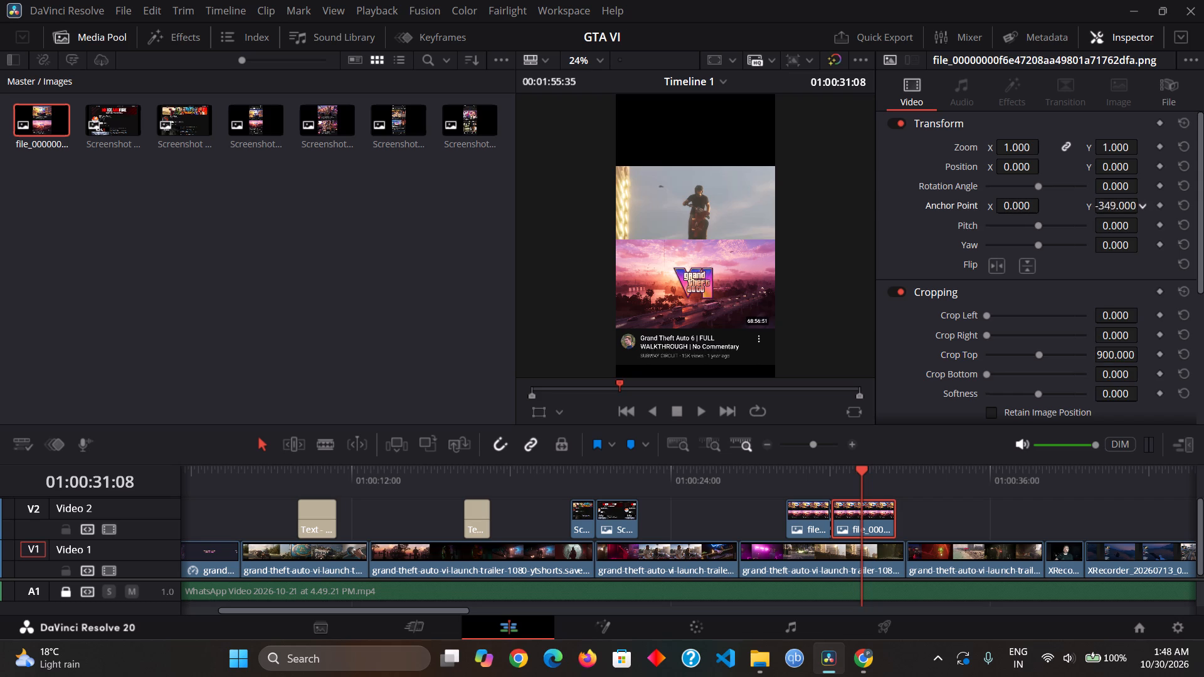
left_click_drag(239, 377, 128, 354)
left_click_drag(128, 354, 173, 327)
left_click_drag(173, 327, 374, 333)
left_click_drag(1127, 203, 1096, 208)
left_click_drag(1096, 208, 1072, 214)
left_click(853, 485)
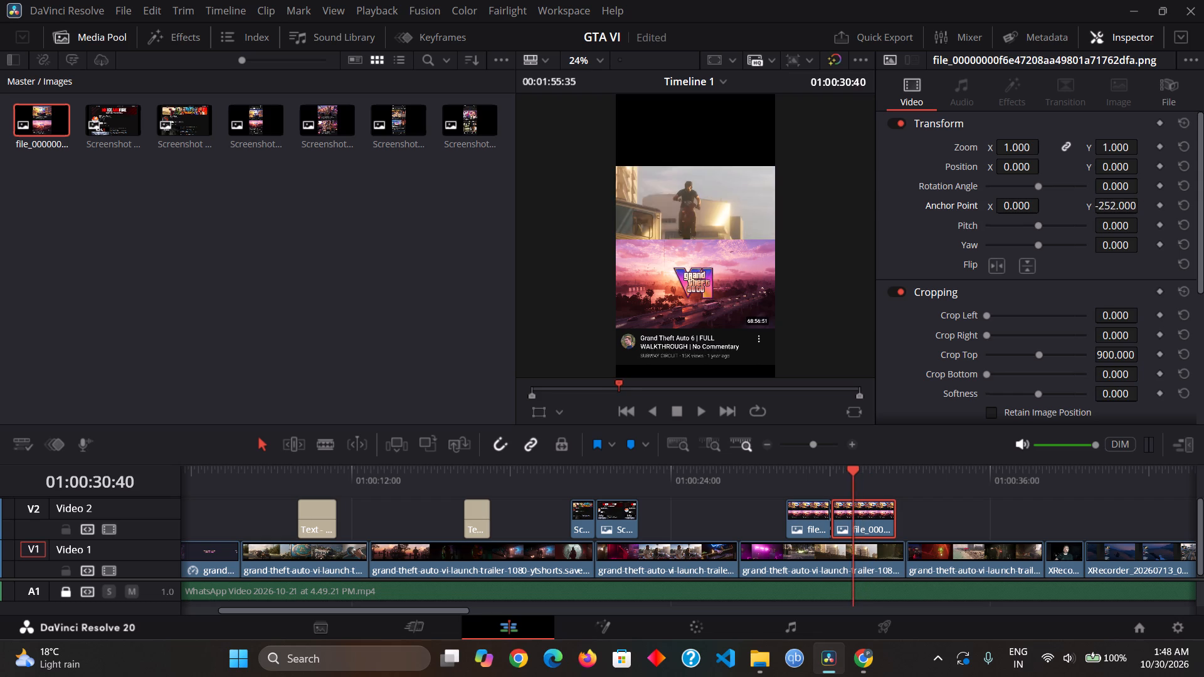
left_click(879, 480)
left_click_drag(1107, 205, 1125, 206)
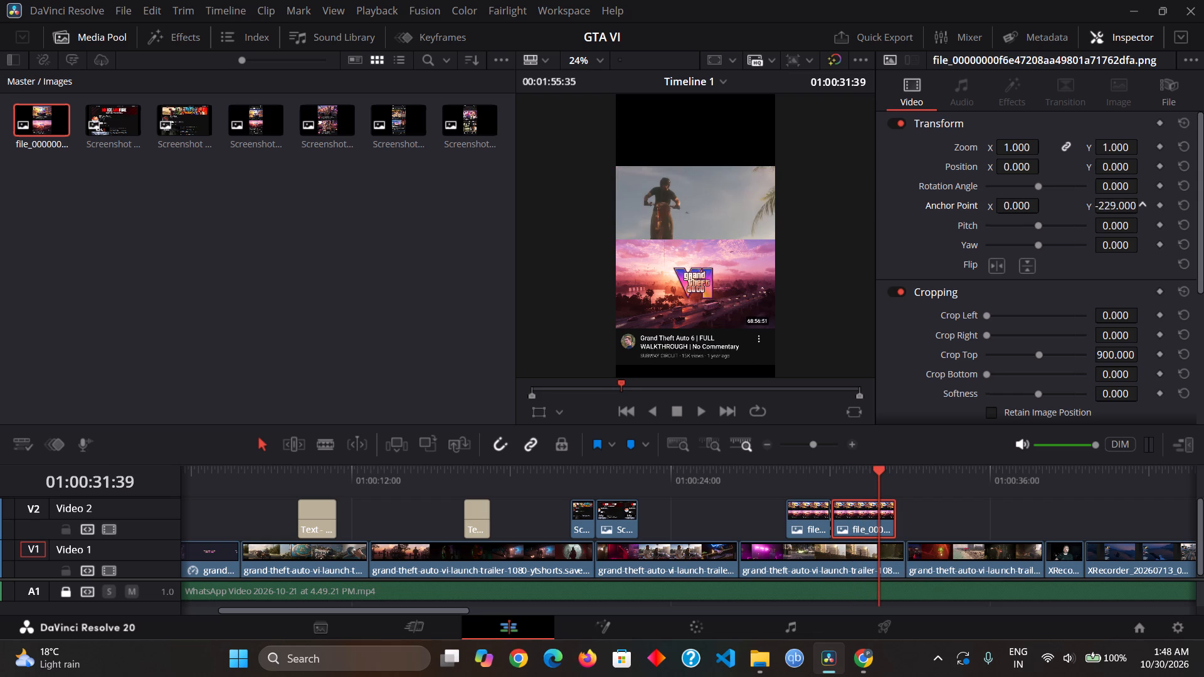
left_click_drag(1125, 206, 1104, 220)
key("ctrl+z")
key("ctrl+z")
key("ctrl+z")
Raise the second image piece over the middle video strip by setting its Position Y to 500.
left_click_drag(1116, 163, 893, 423)
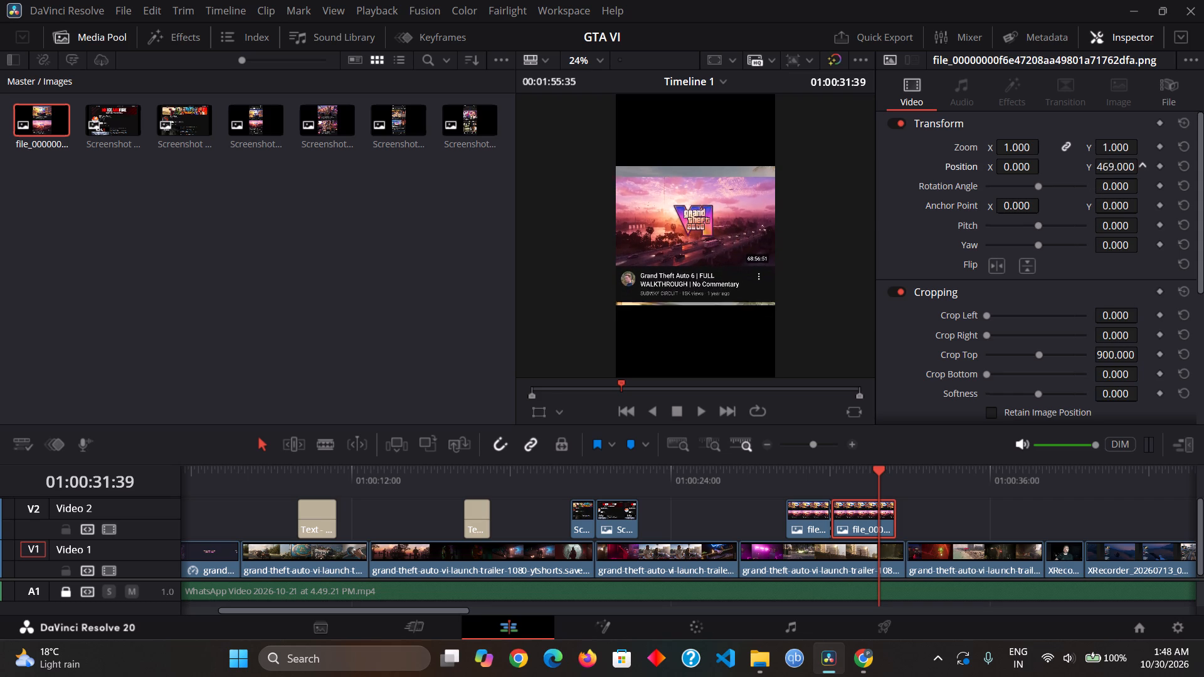
left_click_drag(893, 423, 913, 434)
triple_click(1116, 163)
double_click(1116, 163)
left_click(1116, 163)
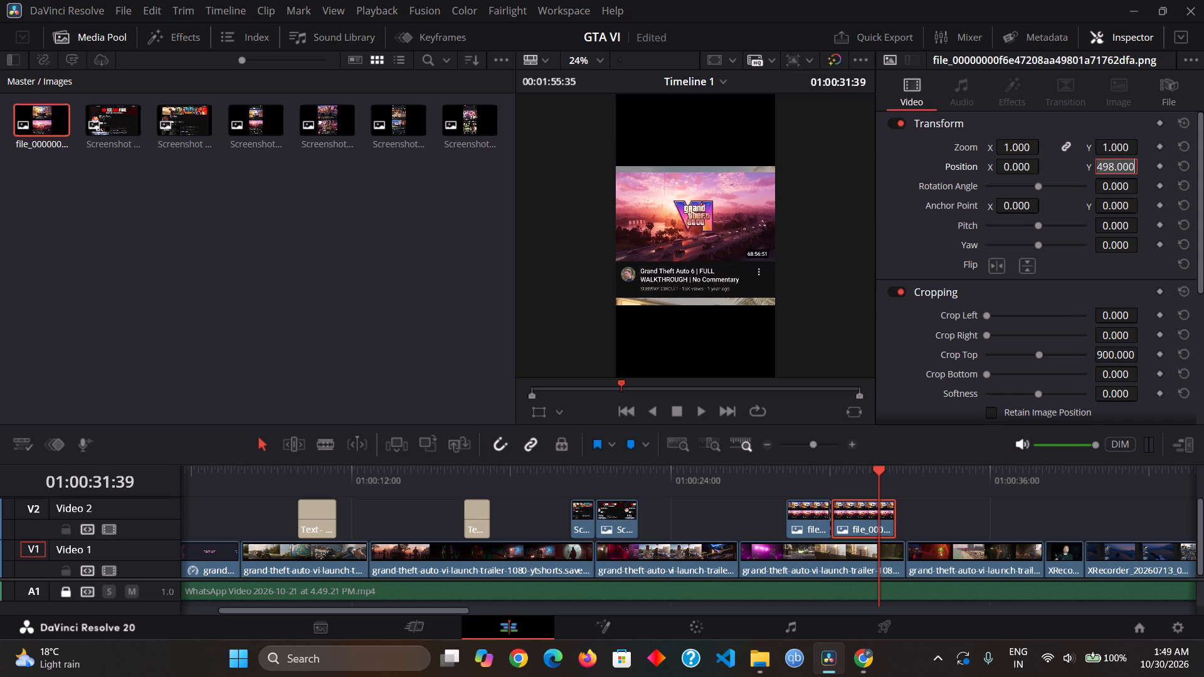
type("500")
key("Return")
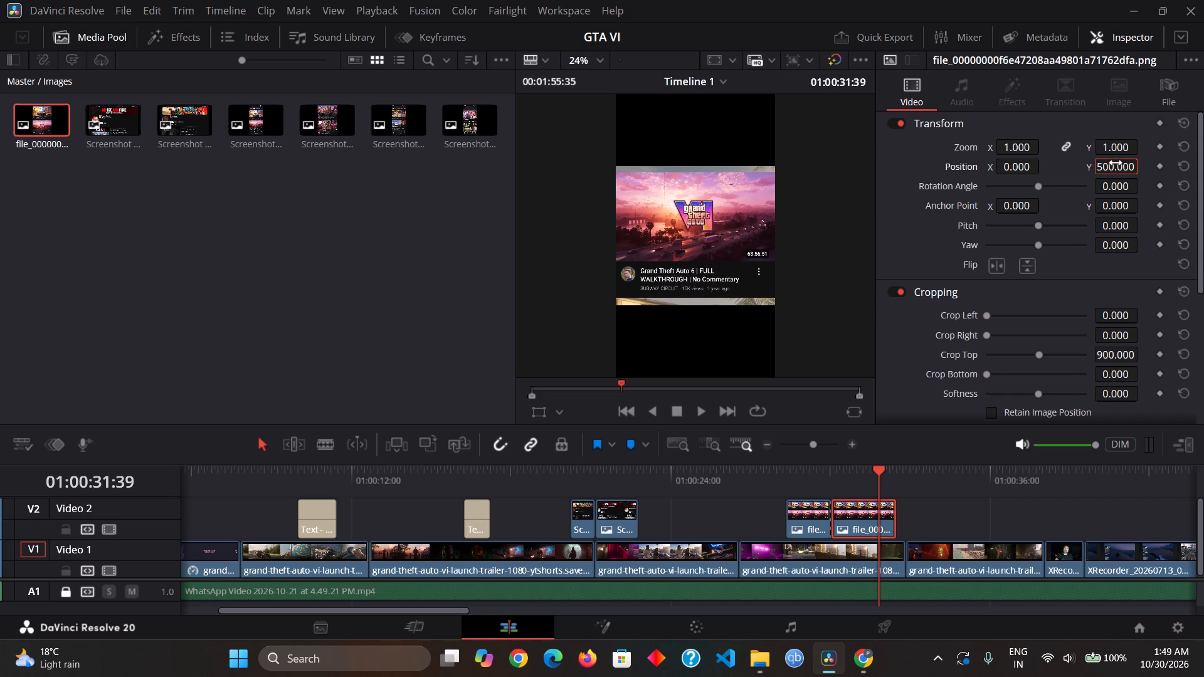
Play back from the start of the first image piece to check the placement of both pieces.
left_click(840, 480)
left_click_drag(829, 480, 787, 479)
key("space")
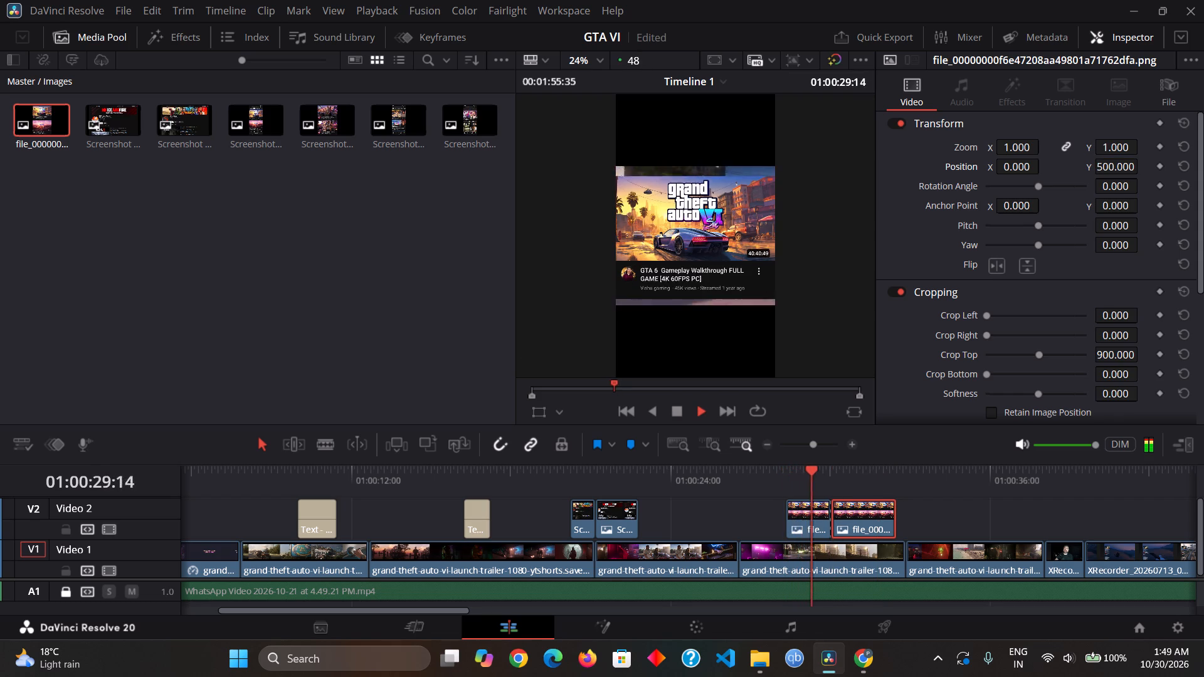
key("space")
Enlarge the first image piece to a Zoom of 1.15, viewing it at 01:00:28:16.
left_click(788, 480)
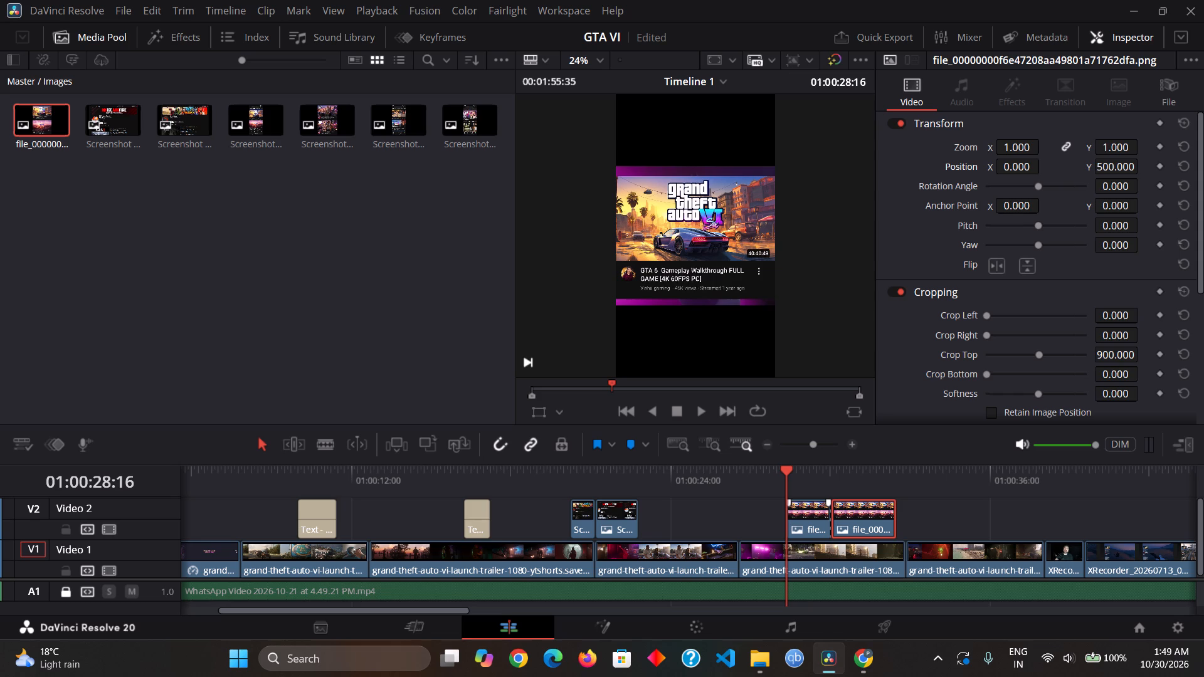
left_click(815, 513)
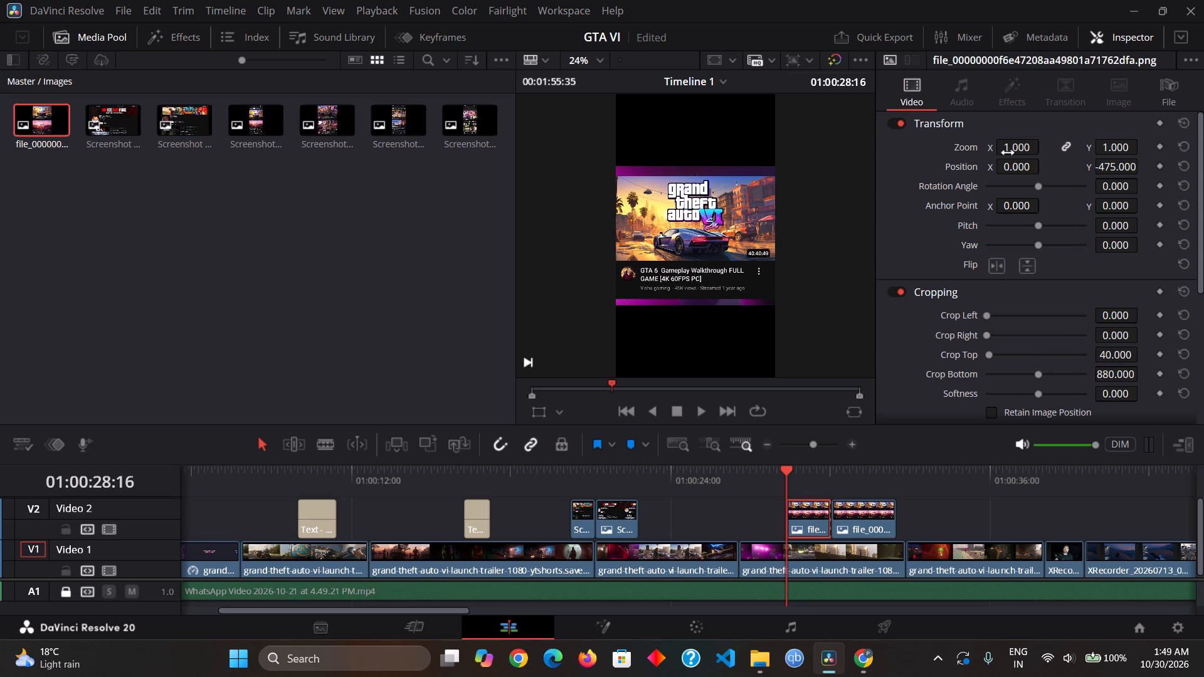
left_click_drag(1014, 147, 1023, 149)
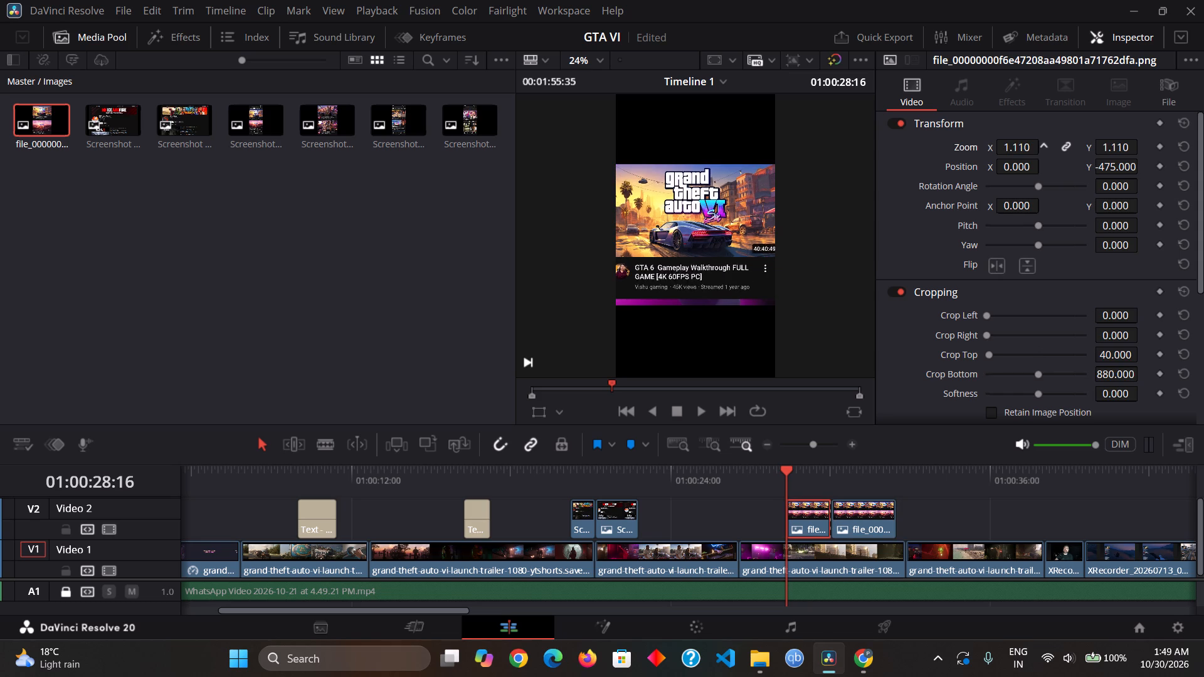
left_click_drag(1023, 149, 1025, 153)
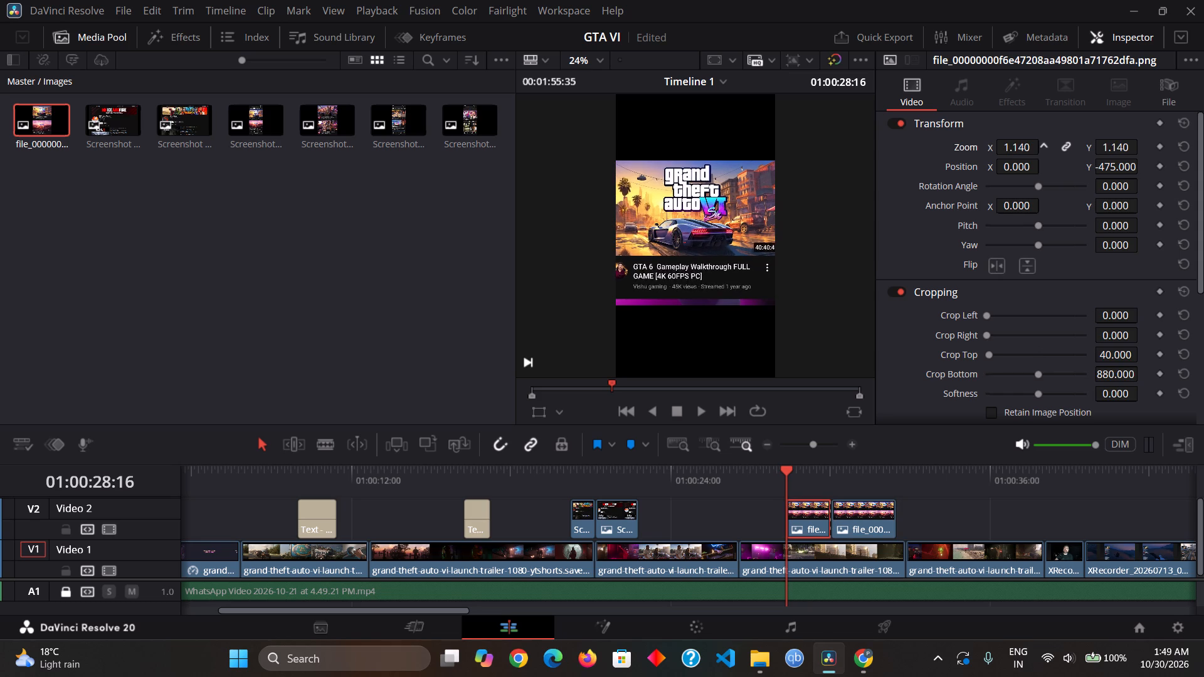
left_click_drag(1025, 153, 1026, 163)
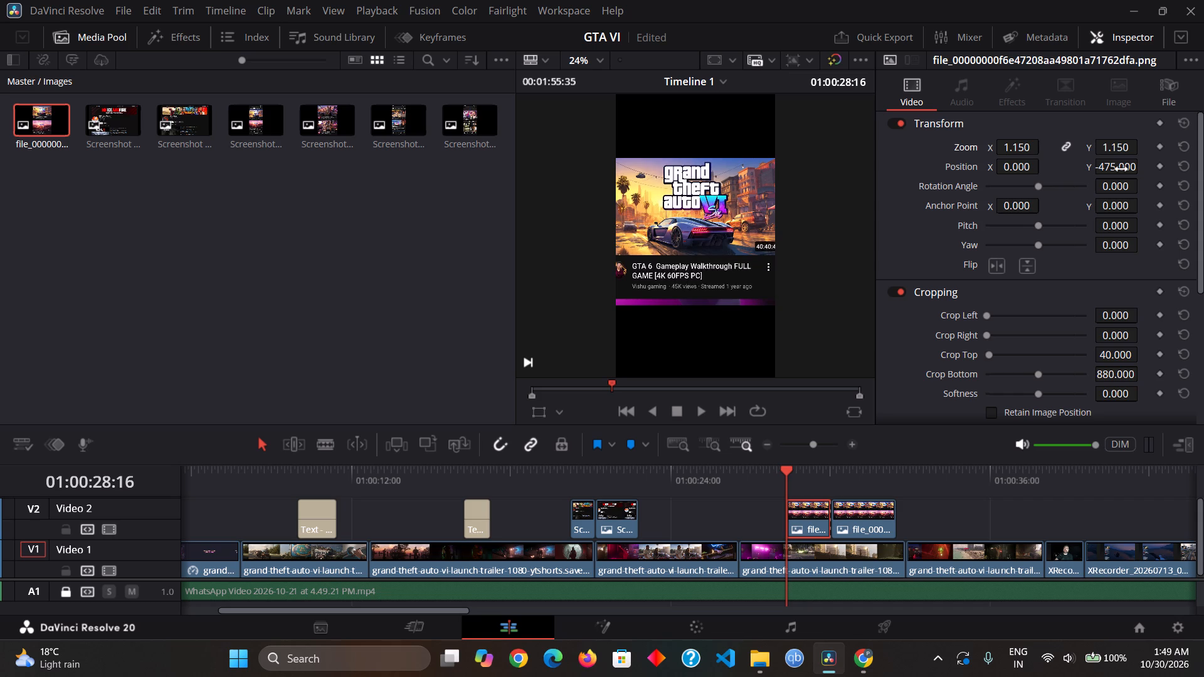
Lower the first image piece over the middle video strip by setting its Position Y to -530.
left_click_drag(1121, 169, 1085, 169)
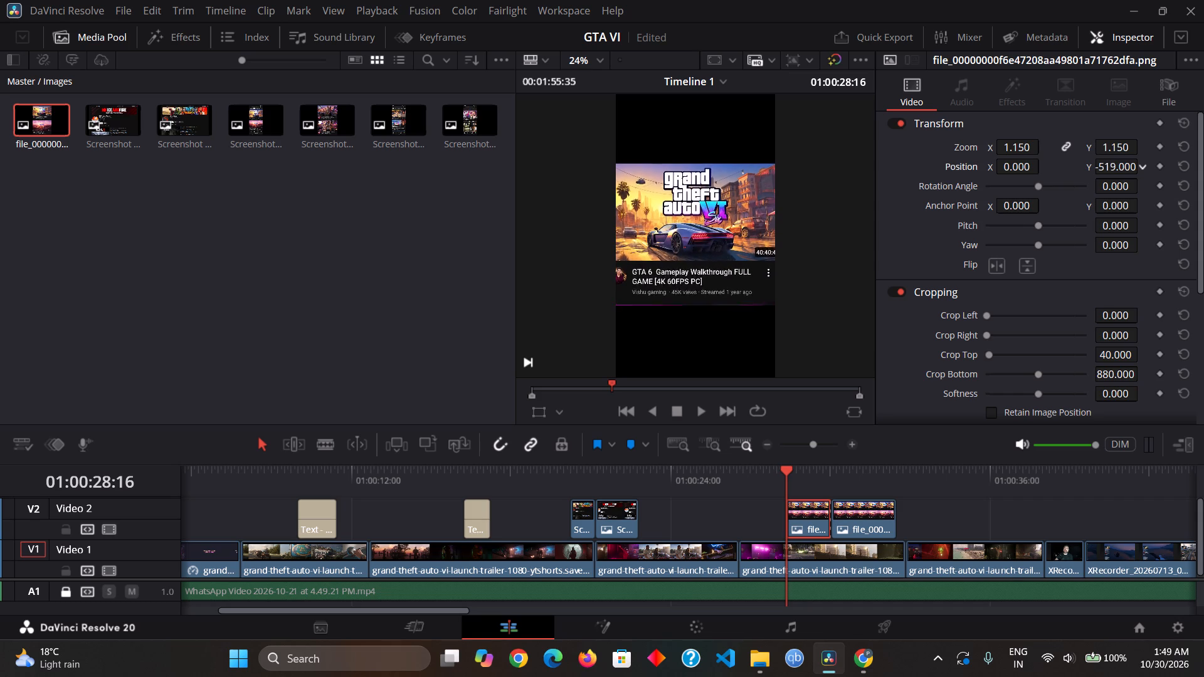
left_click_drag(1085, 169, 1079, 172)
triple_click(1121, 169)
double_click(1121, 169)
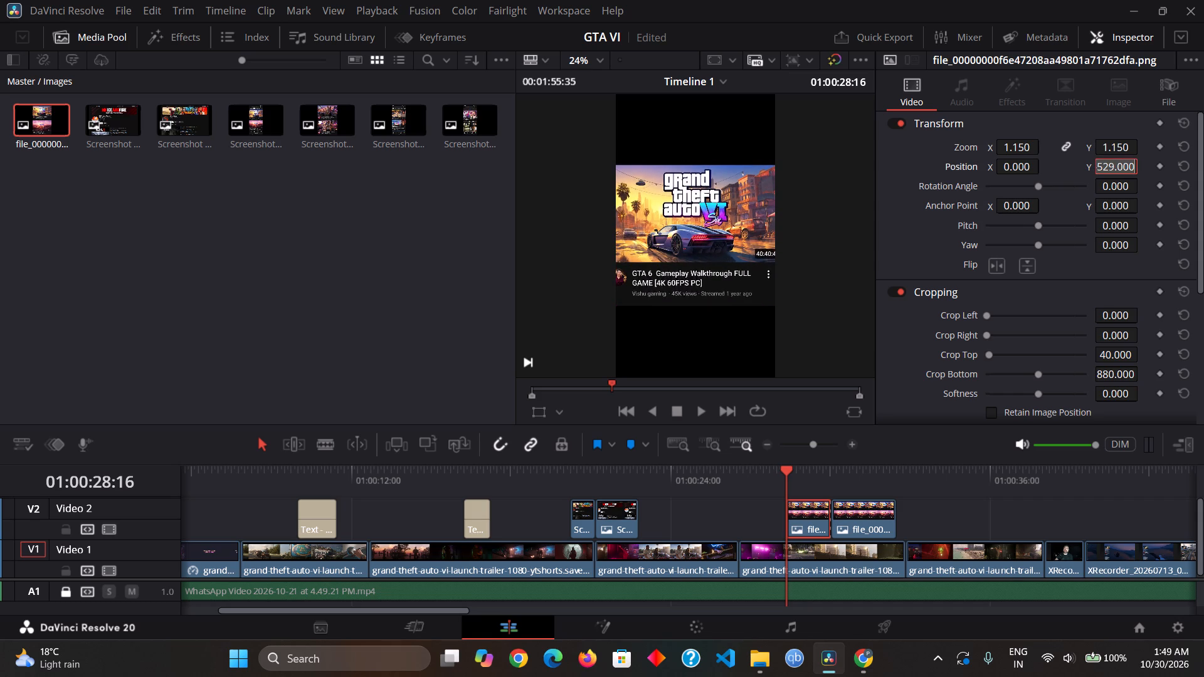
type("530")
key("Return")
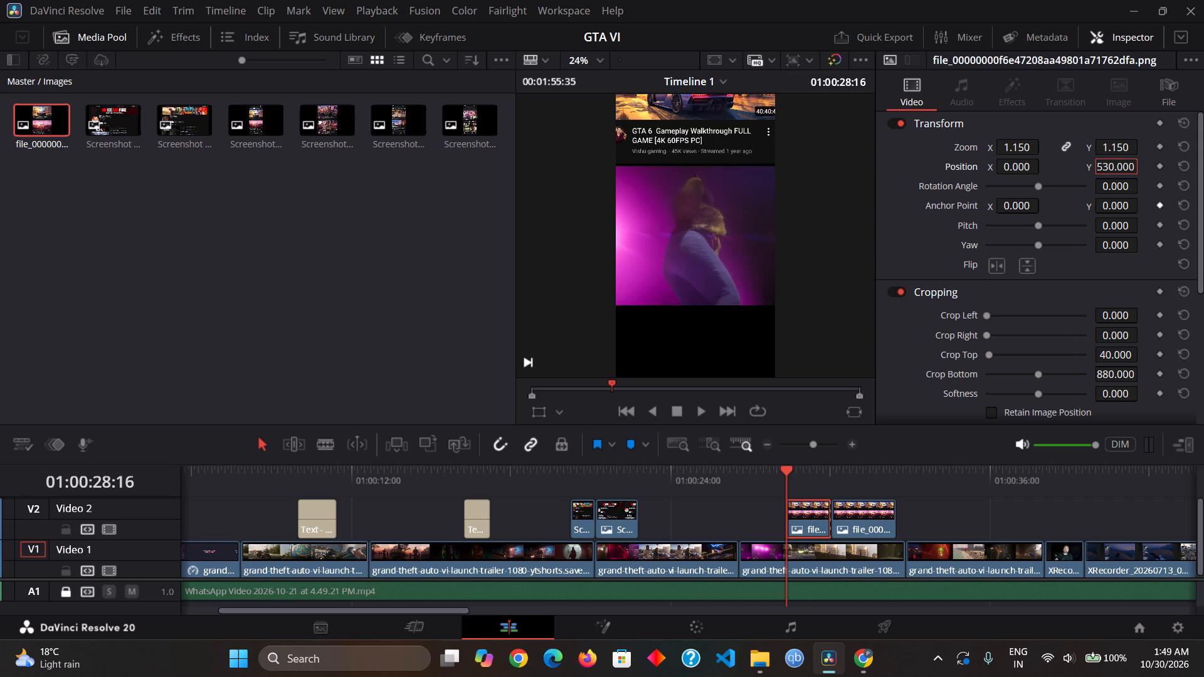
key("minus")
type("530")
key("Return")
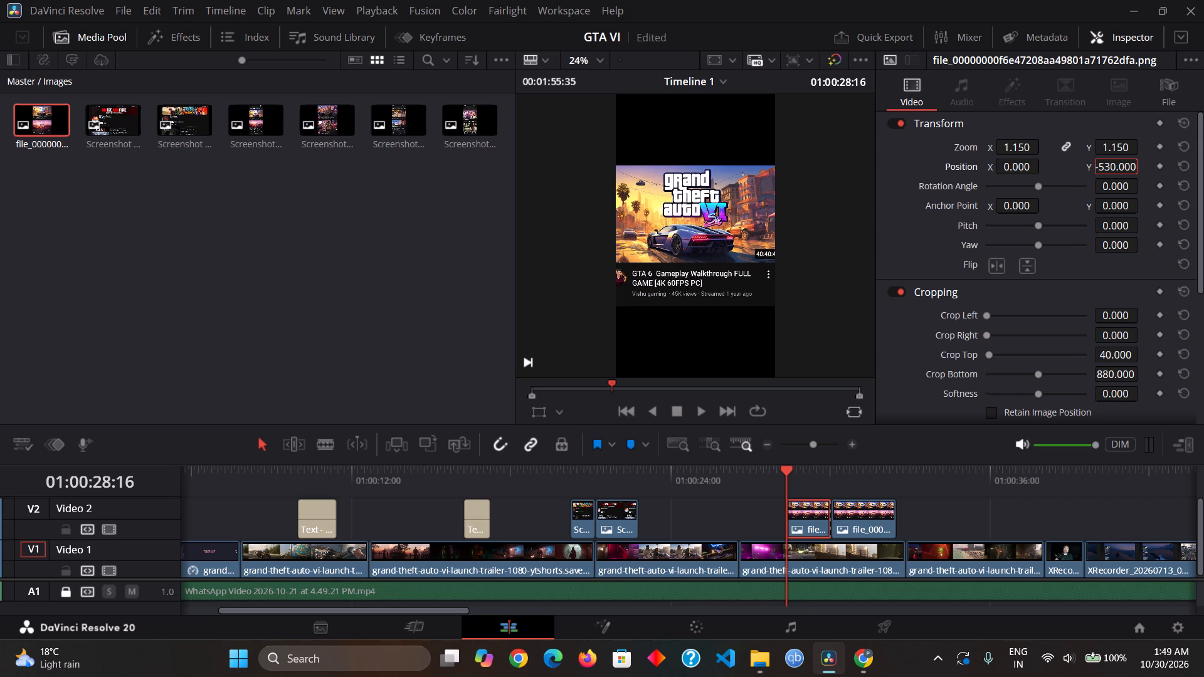
Enlarge the second image piece to a Zoom of 1.15 and set its Position Y to 530.
left_click(862, 475)
left_click(861, 518)
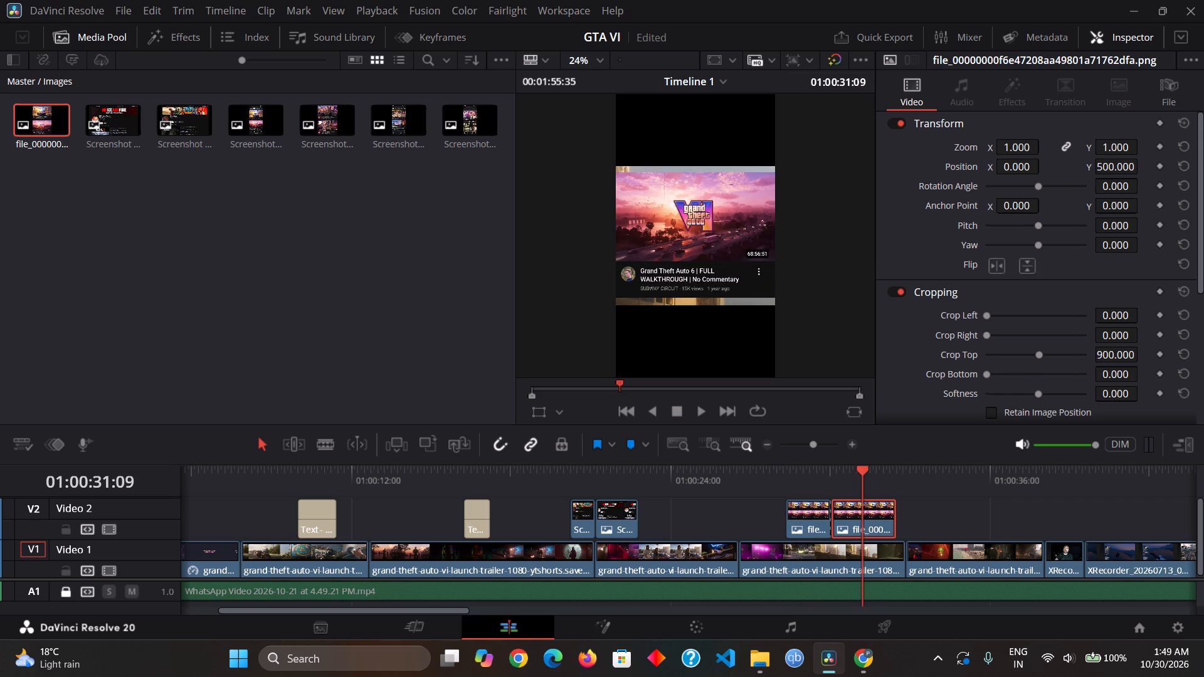
left_click_drag(1015, 146, 1028, 153)
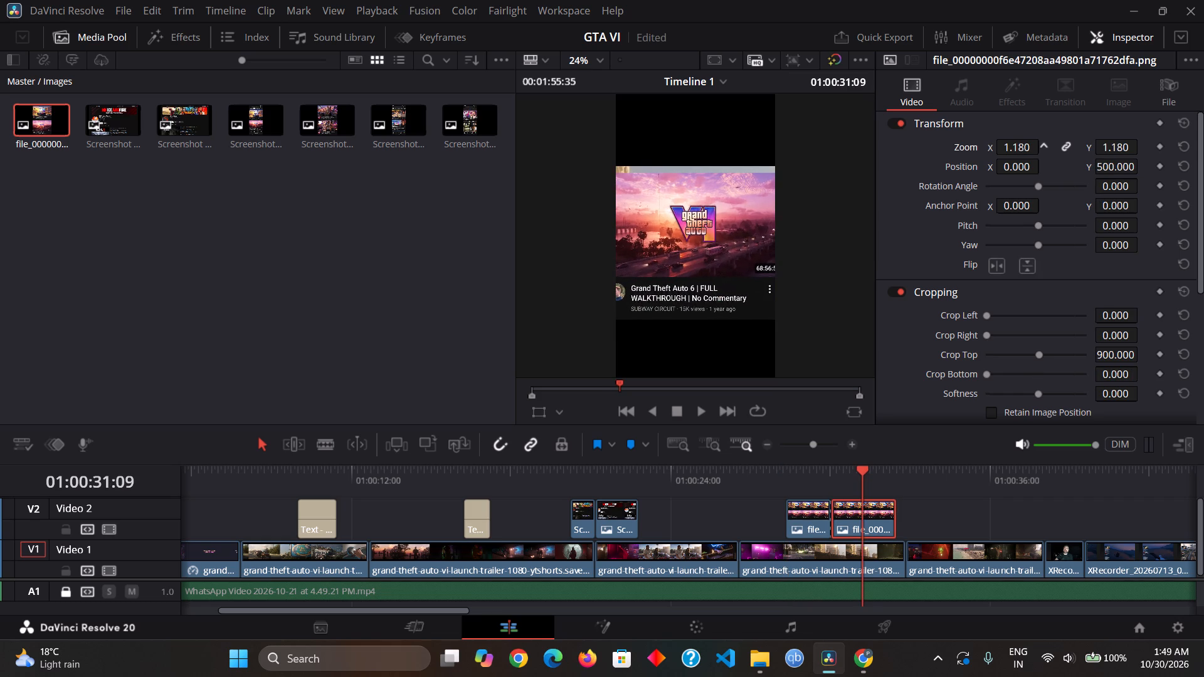
left_click_drag(1028, 153, 1026, 152)
left_click(1131, 169)
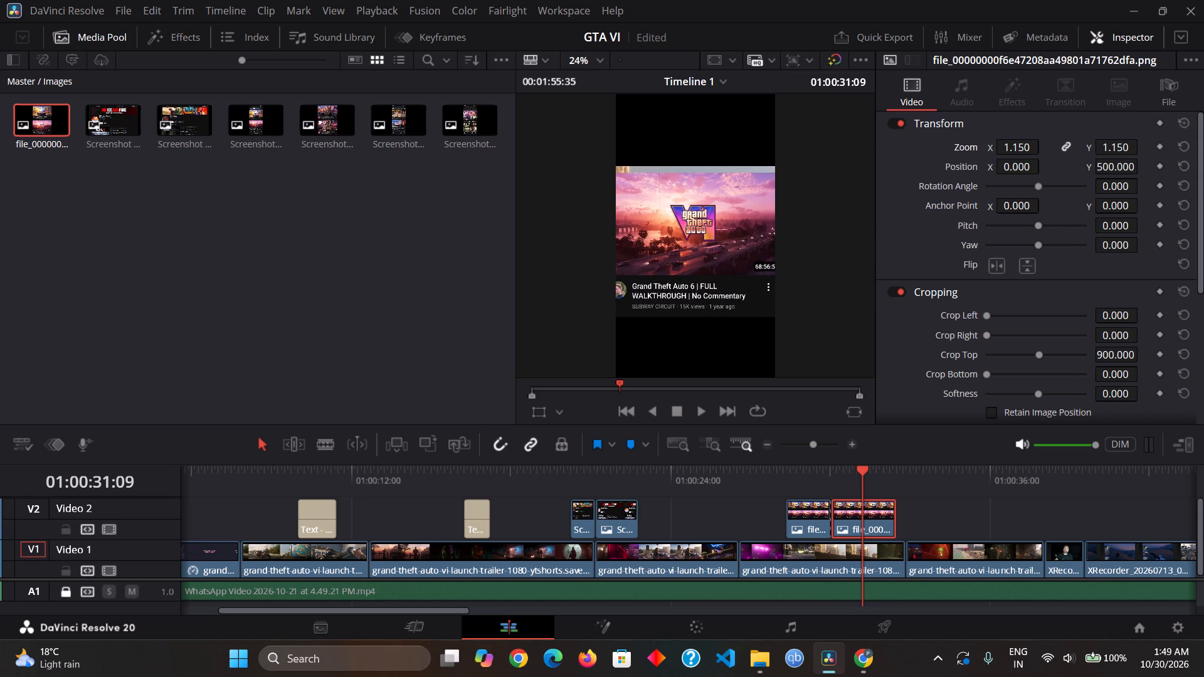
triple_click(1131, 169)
double_click(1131, 169)
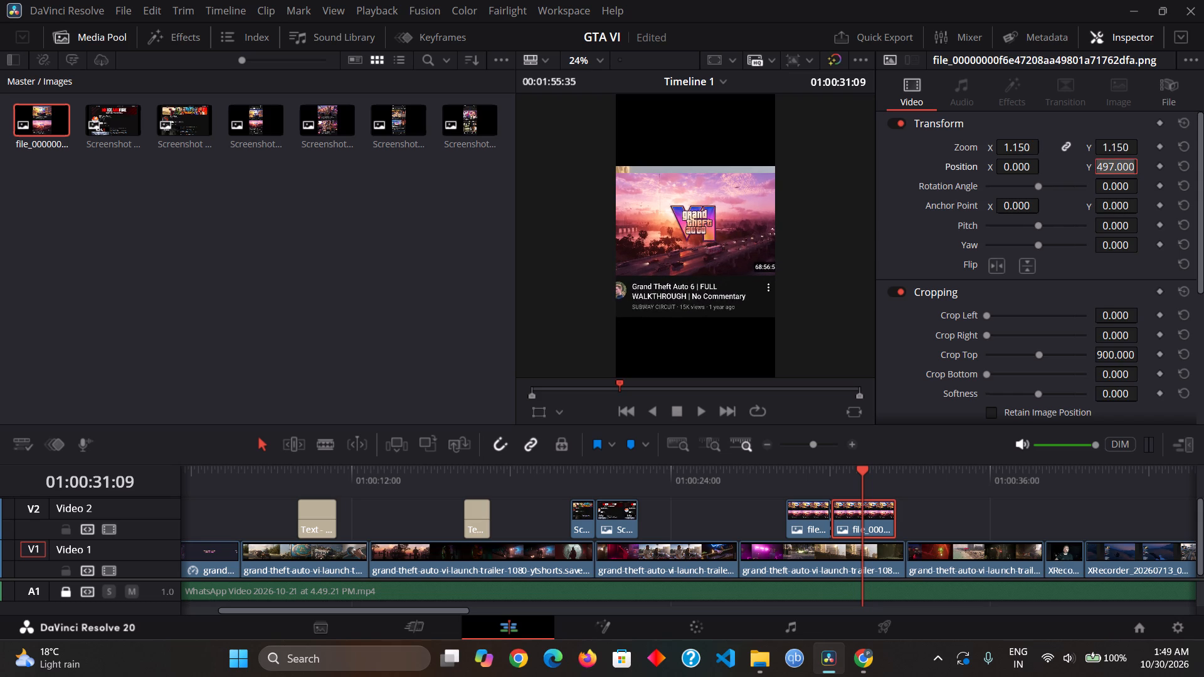
type("-530")
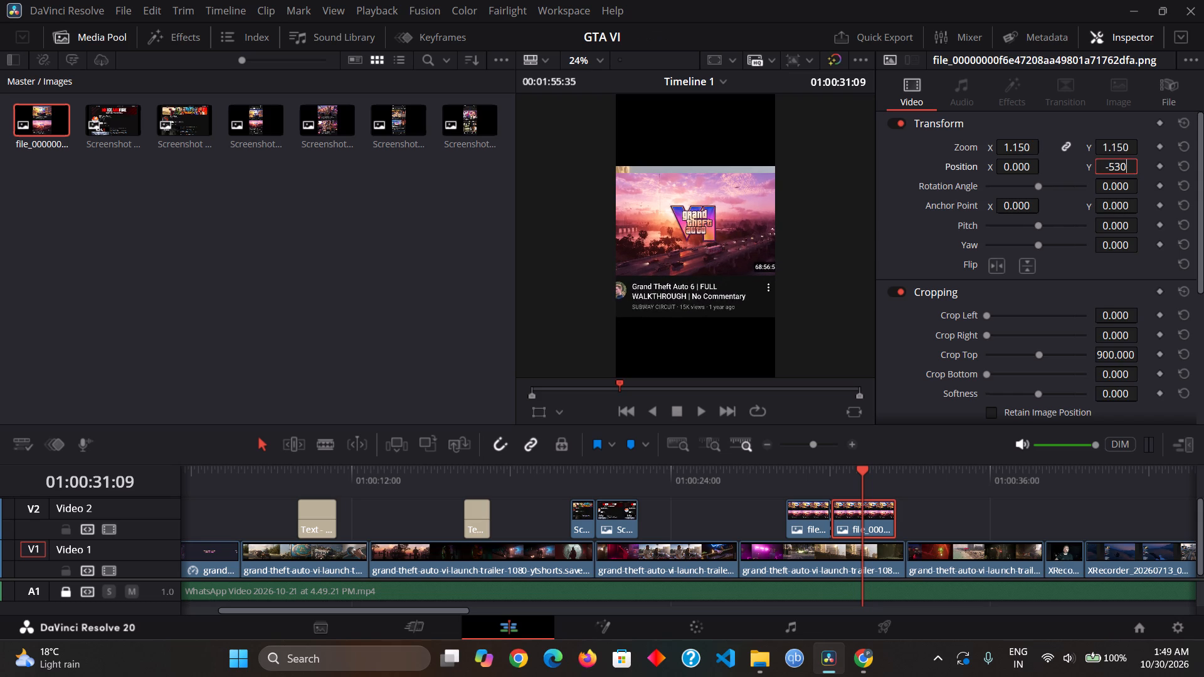
key("Return")
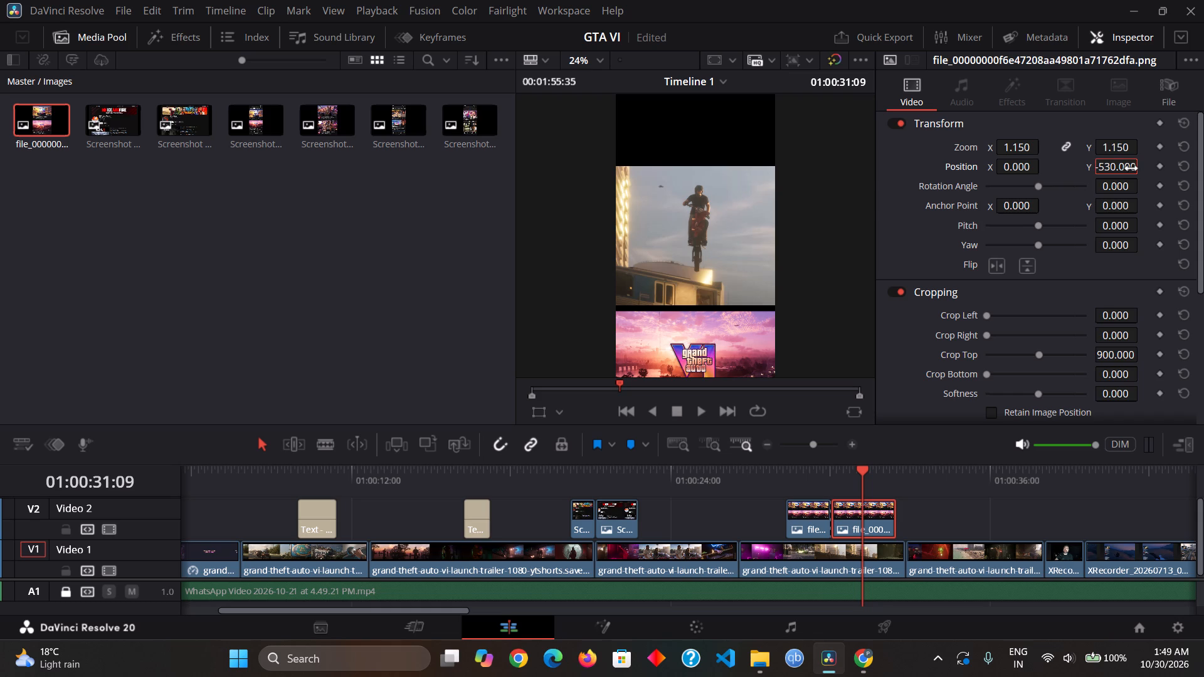
type("530")
key("Return")
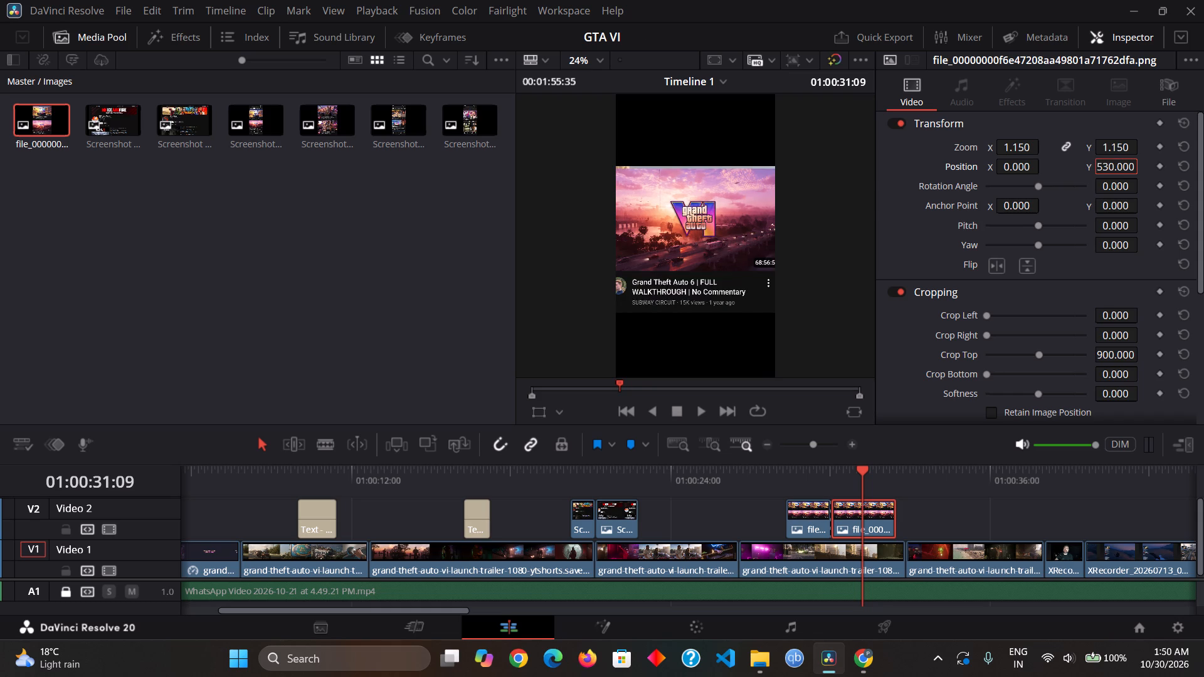
Play back across the cut between the two image pieces to compare their size and placement.
left_click(804, 478)
key("space")
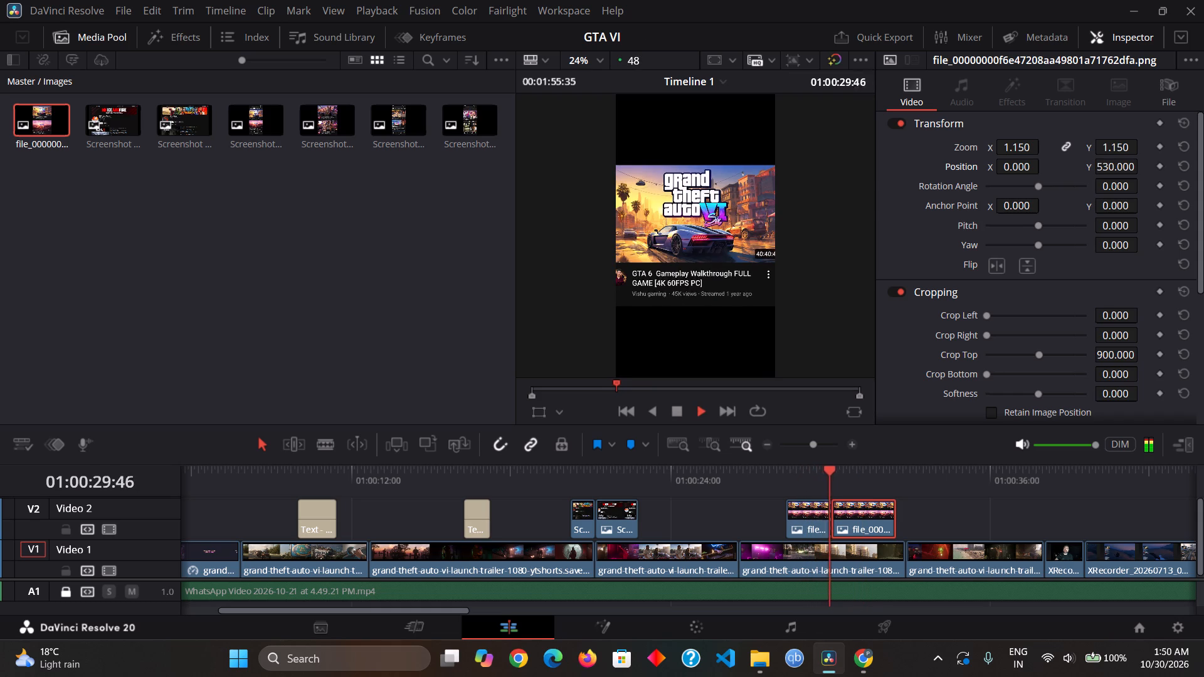
key("space")
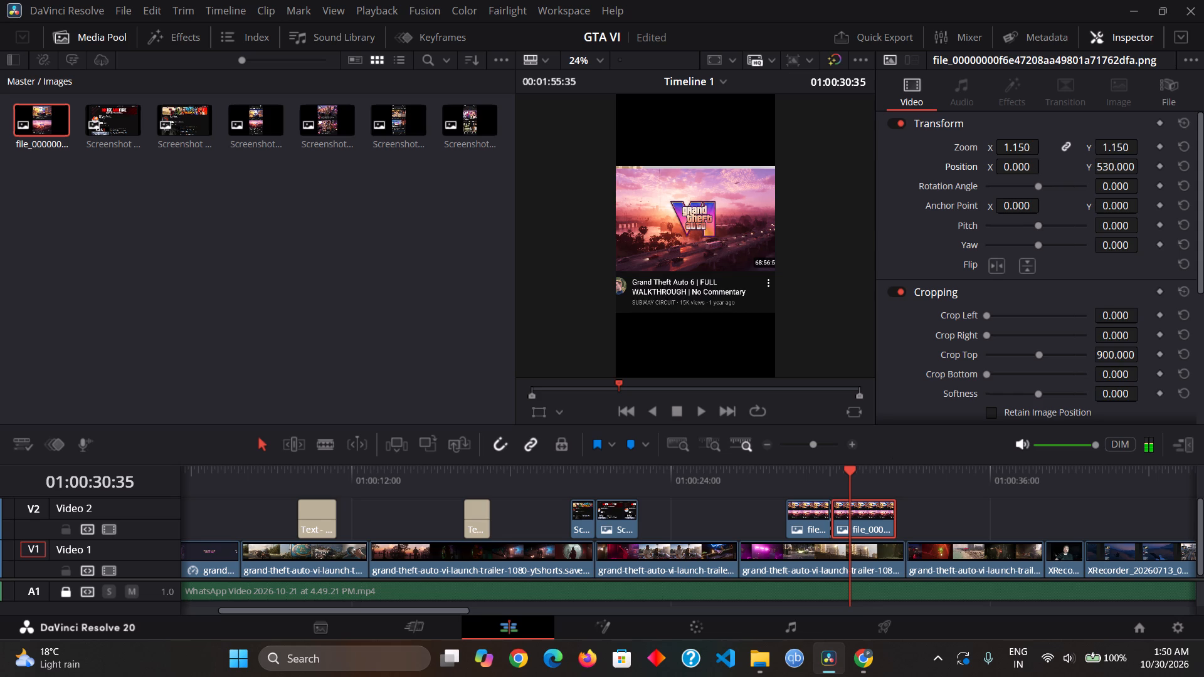
Reduce the second image piece to a Zoom of 1.08.
left_click_drag(1018, 150, 1018, 150)
left_click_drag(1018, 150, 1022, 151)
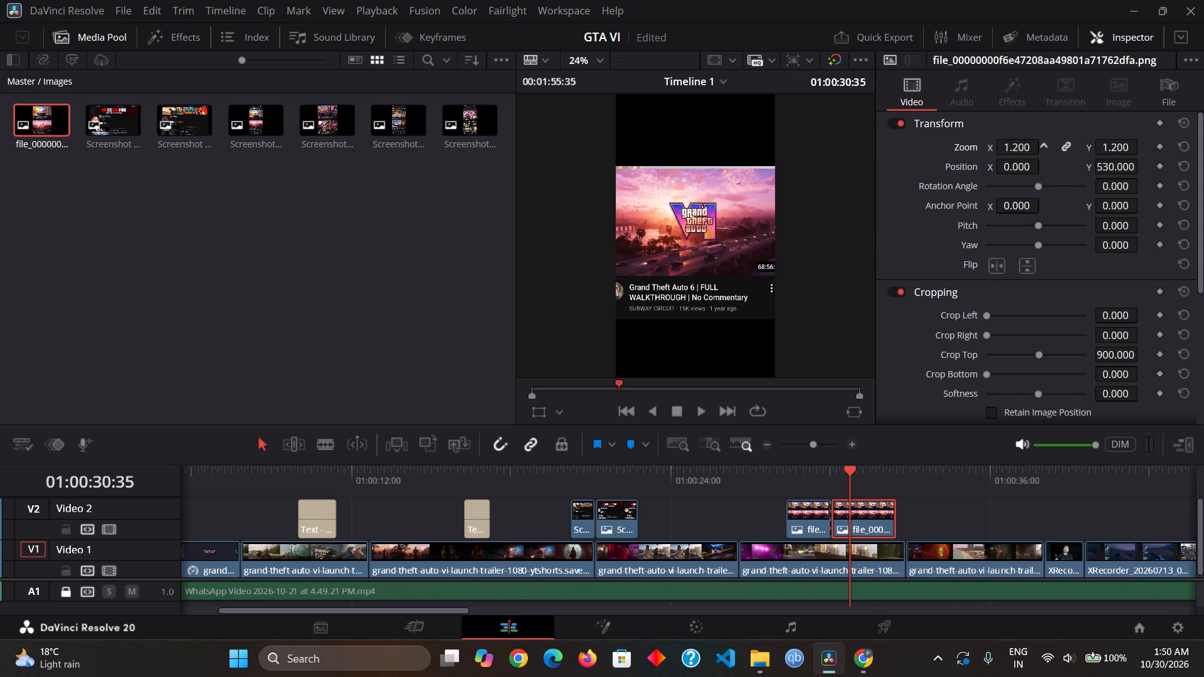
left_click_drag(1022, 151, 1012, 145)
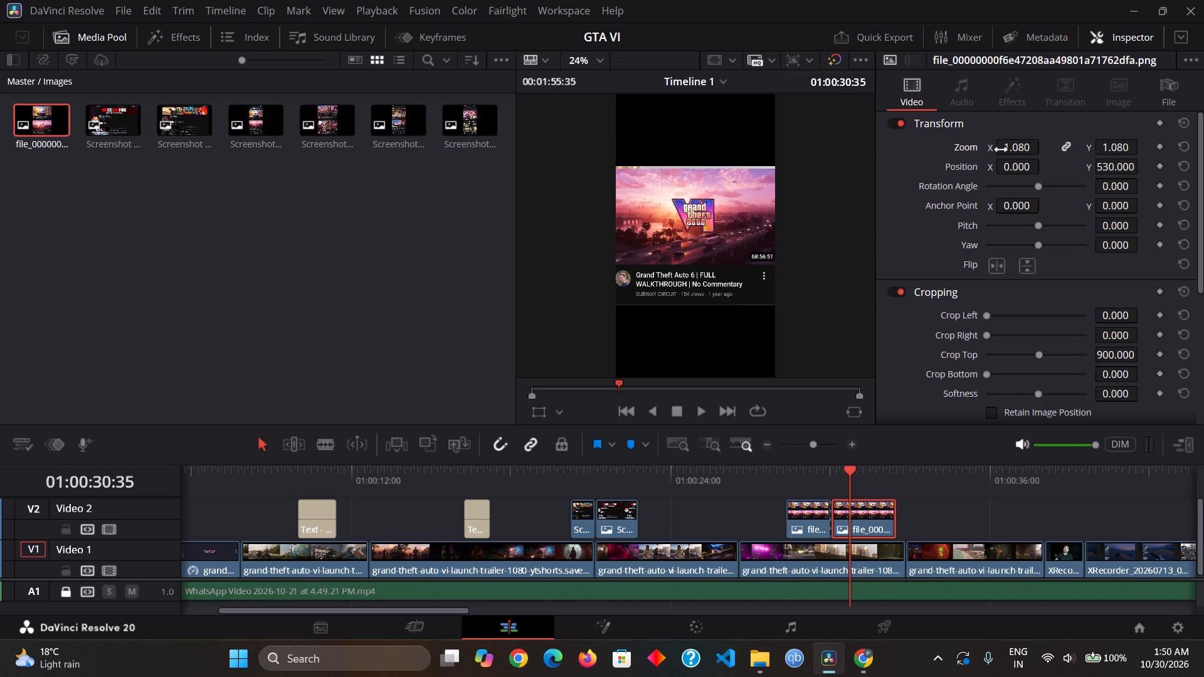
Match the first image piece to a Zoom of 1.08 and set its Position Y to -500.
left_click(806, 478)
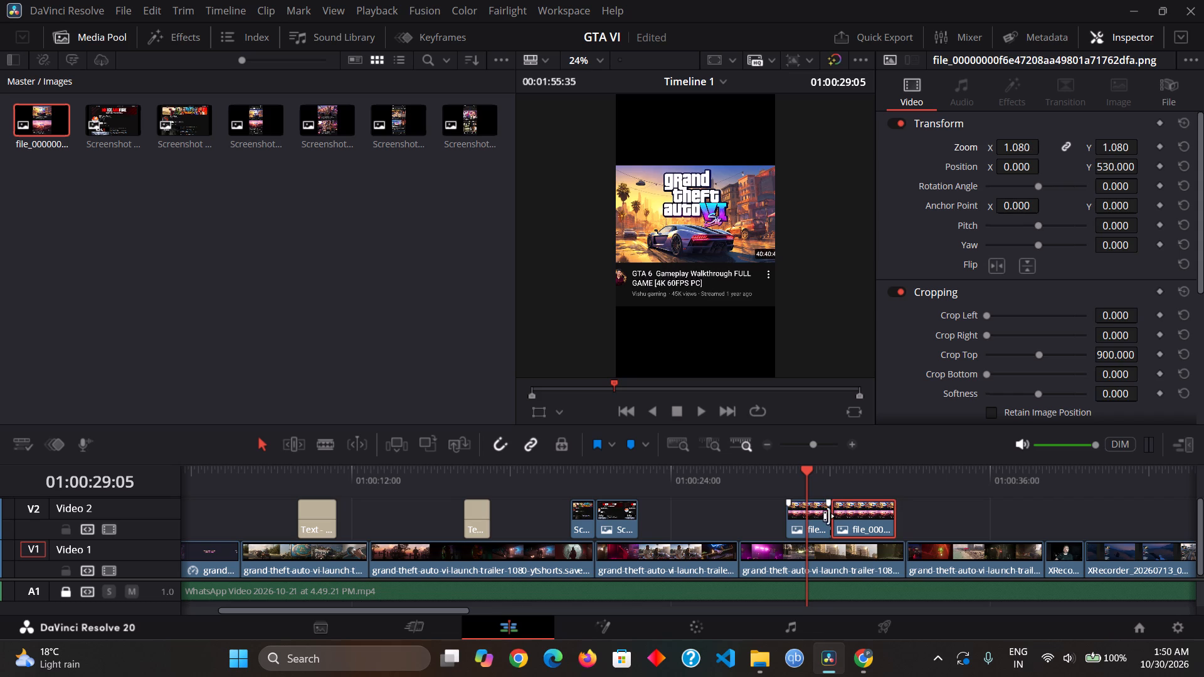
left_click(807, 524)
left_click(1030, 148)
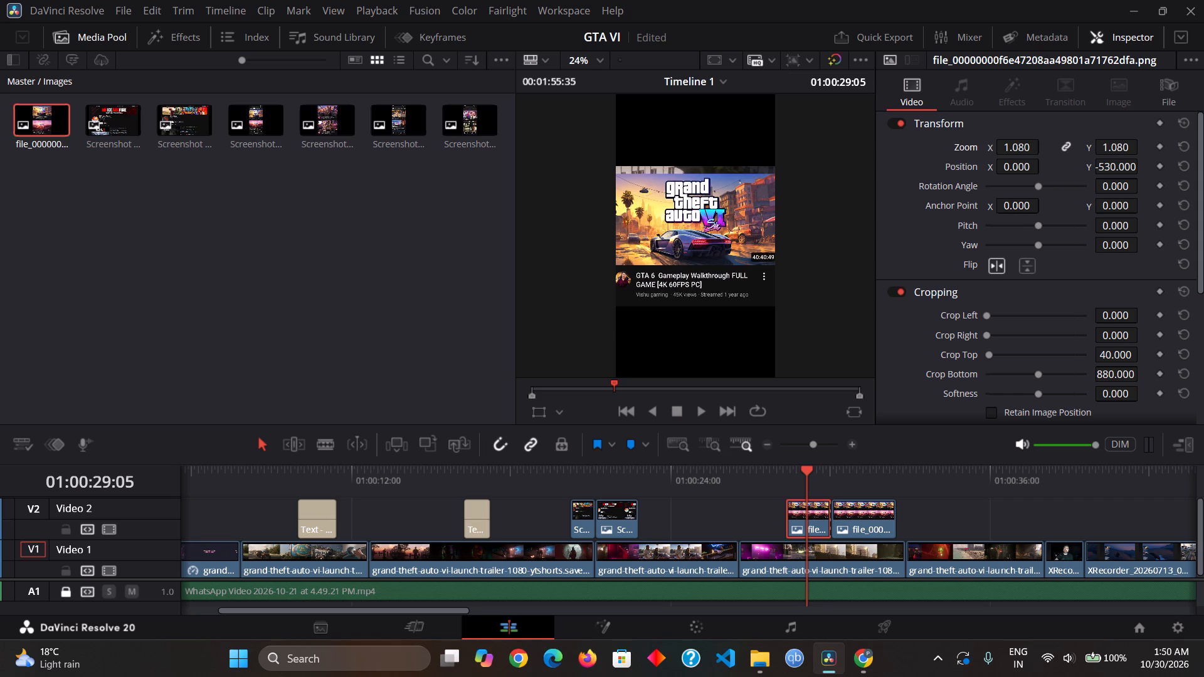
left_click(1116, 167)
left_click_drag(1116, 167, 1143, 169)
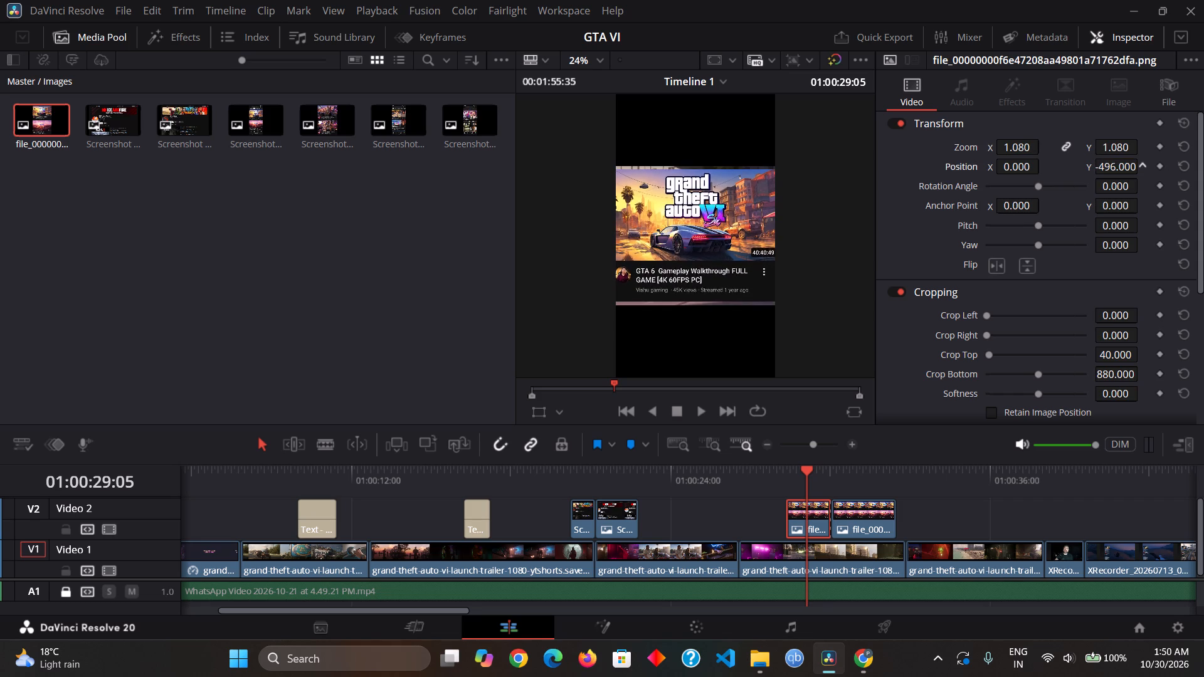
left_click_drag(1143, 169, 1139, 170)
Enable Dynamic Zoom on both the second and the first image pieces.
left_click(859, 480)
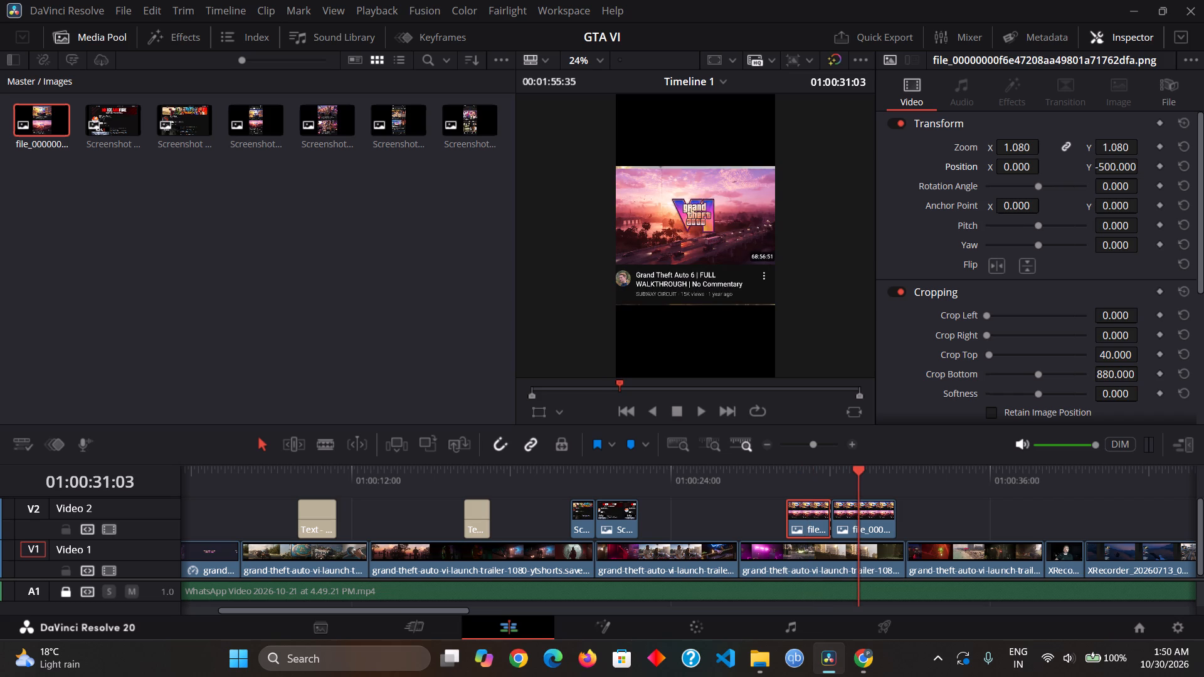
left_click(863, 519)
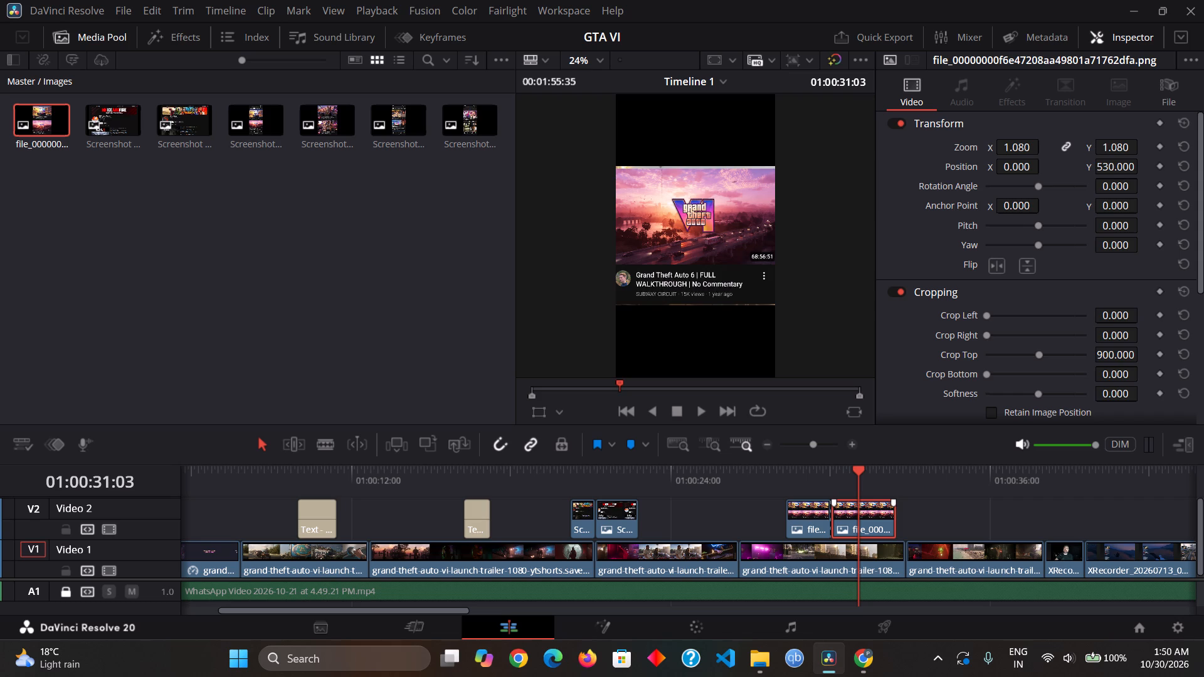
left_click(991, 285)
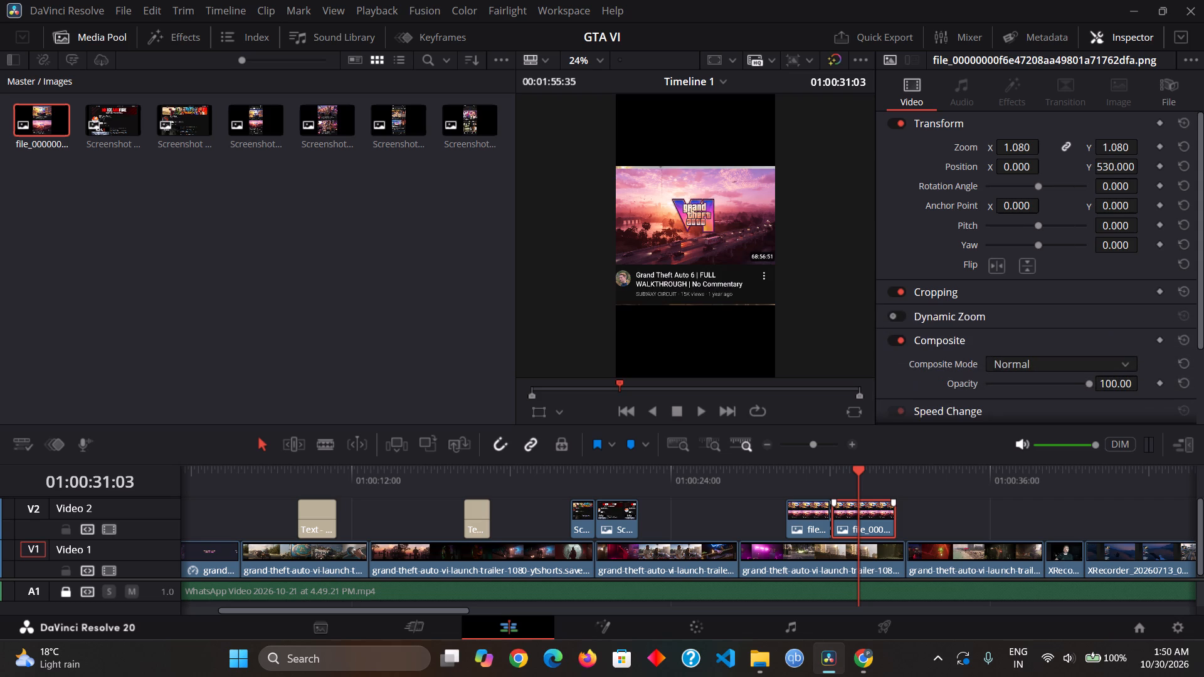
left_click(898, 315)
left_click(811, 514)
left_click(900, 318)
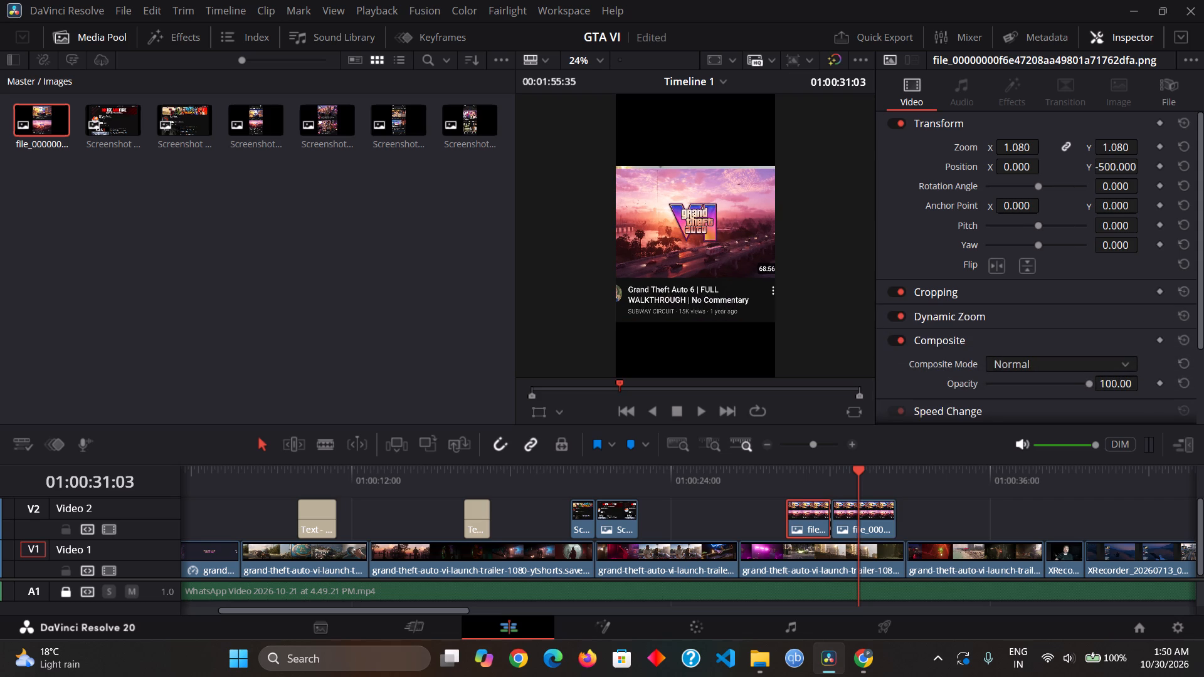
Play back repeatedly from around the first image piece to check the Dynamic Zoom on both pieces against the audio.
left_click(774, 469)
key("space")
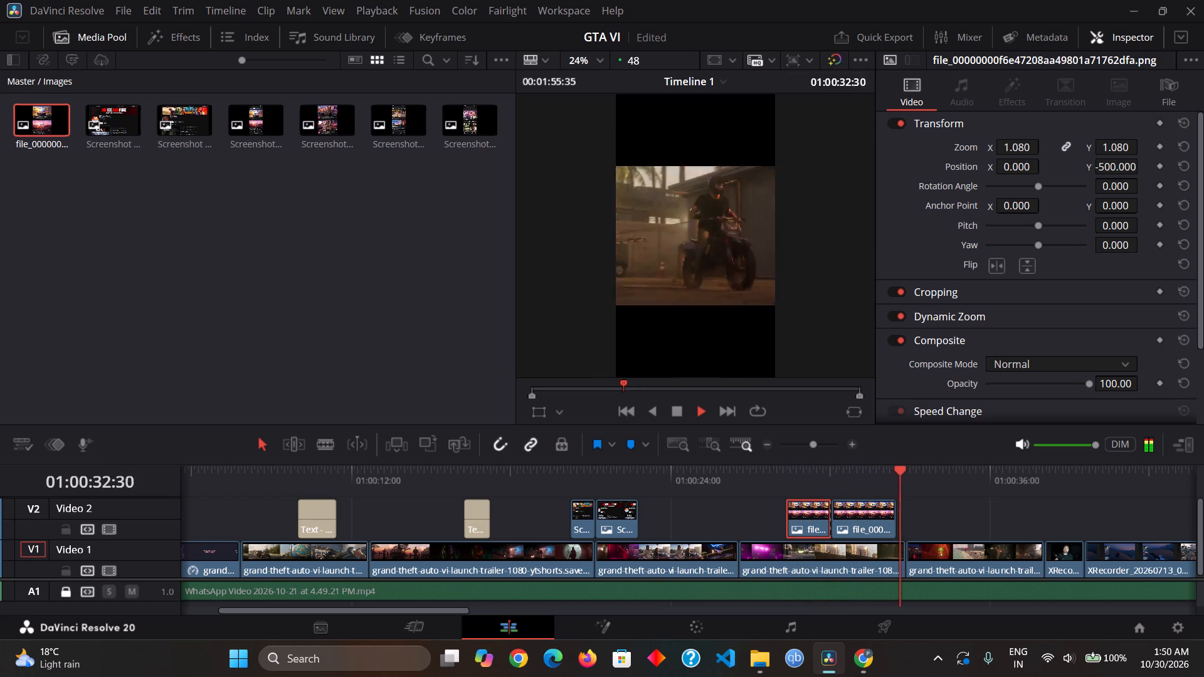
key("space")
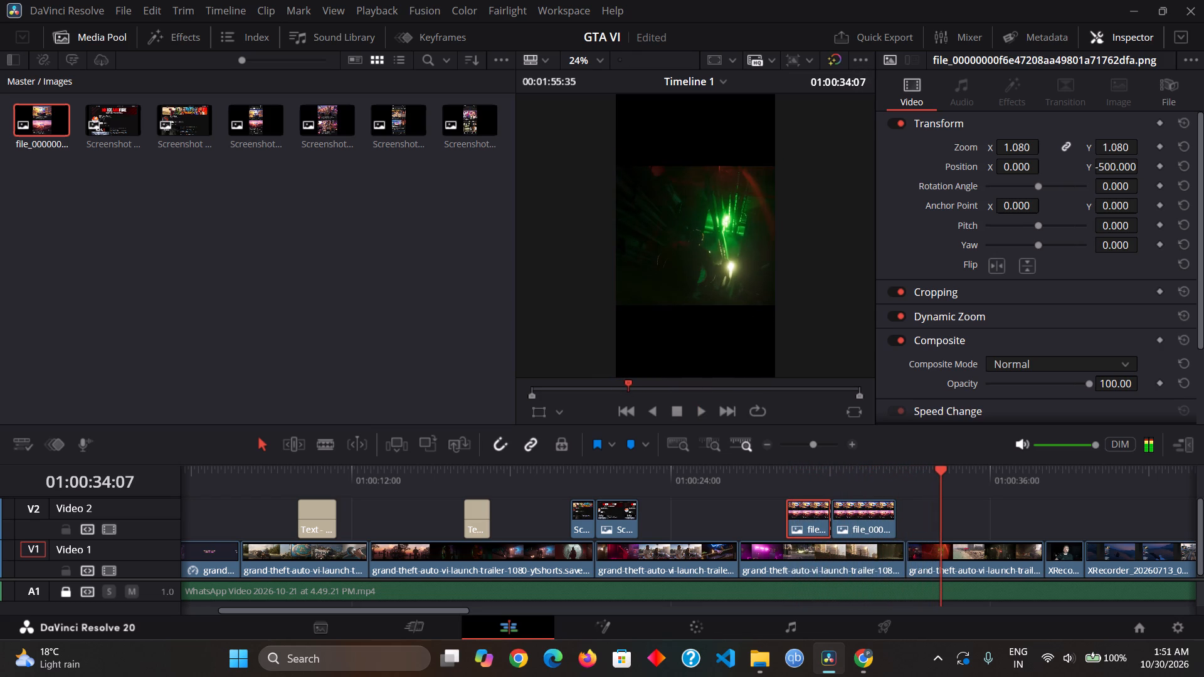
left_click_drag(808, 476, 792, 476)
key("space")
key("space")
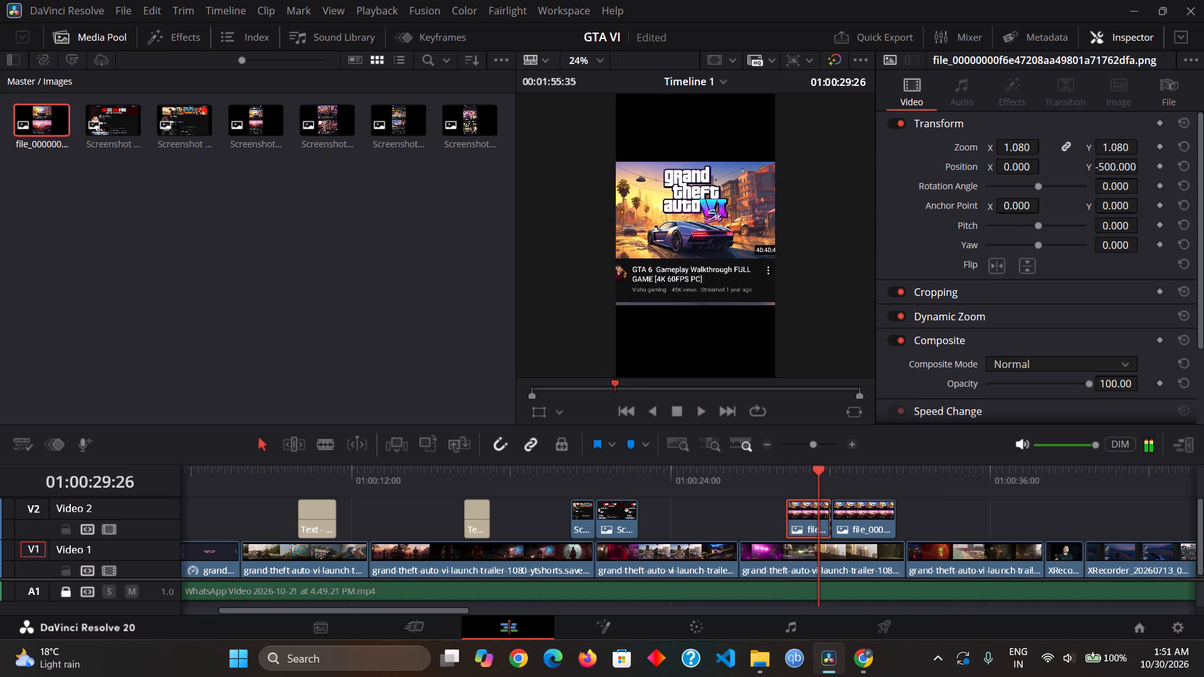
key("space")
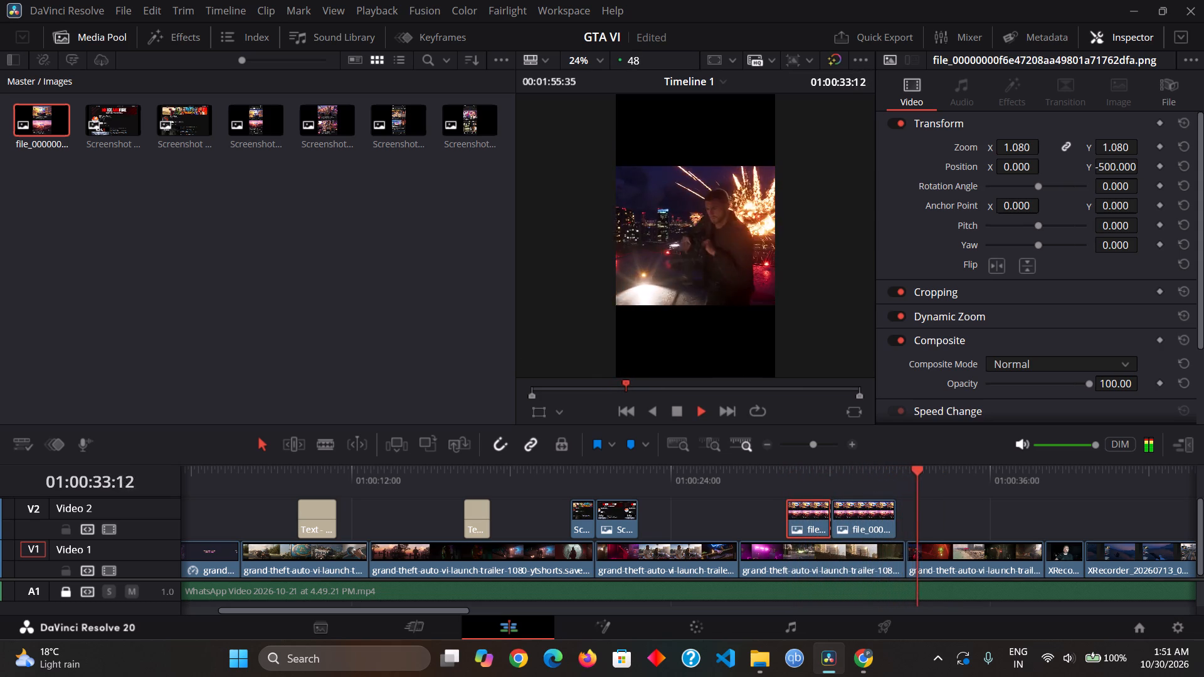
key("space")
left_click_drag(814, 480, 789, 480)
key("space")
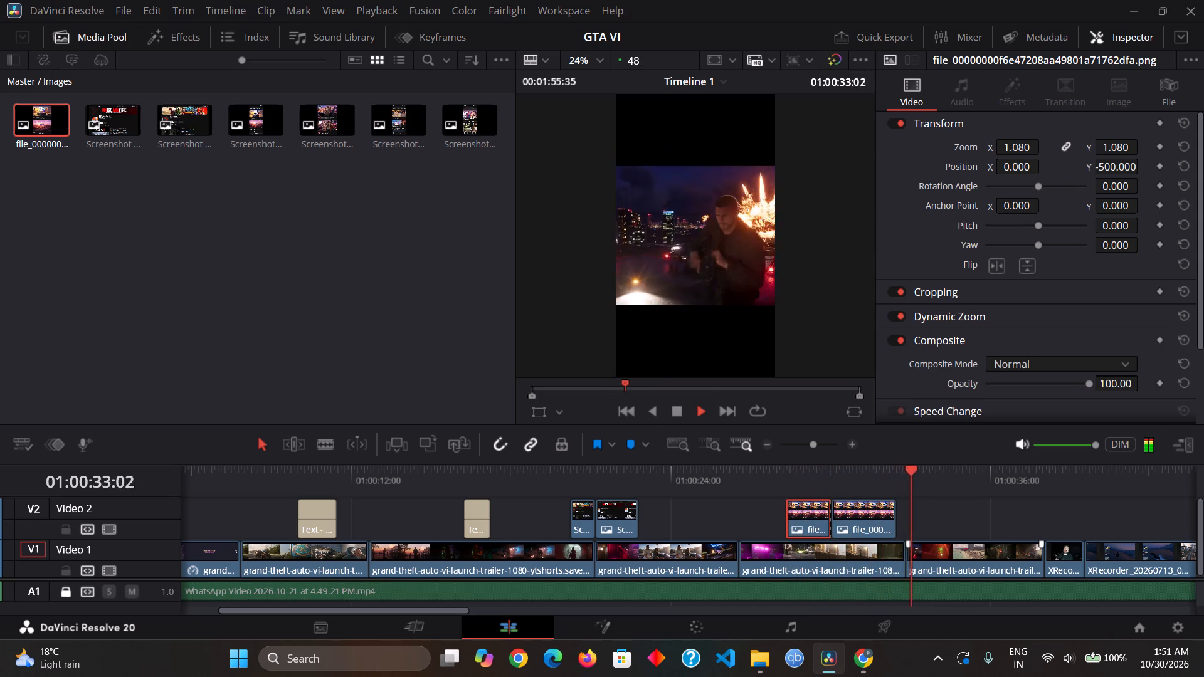
key("space")
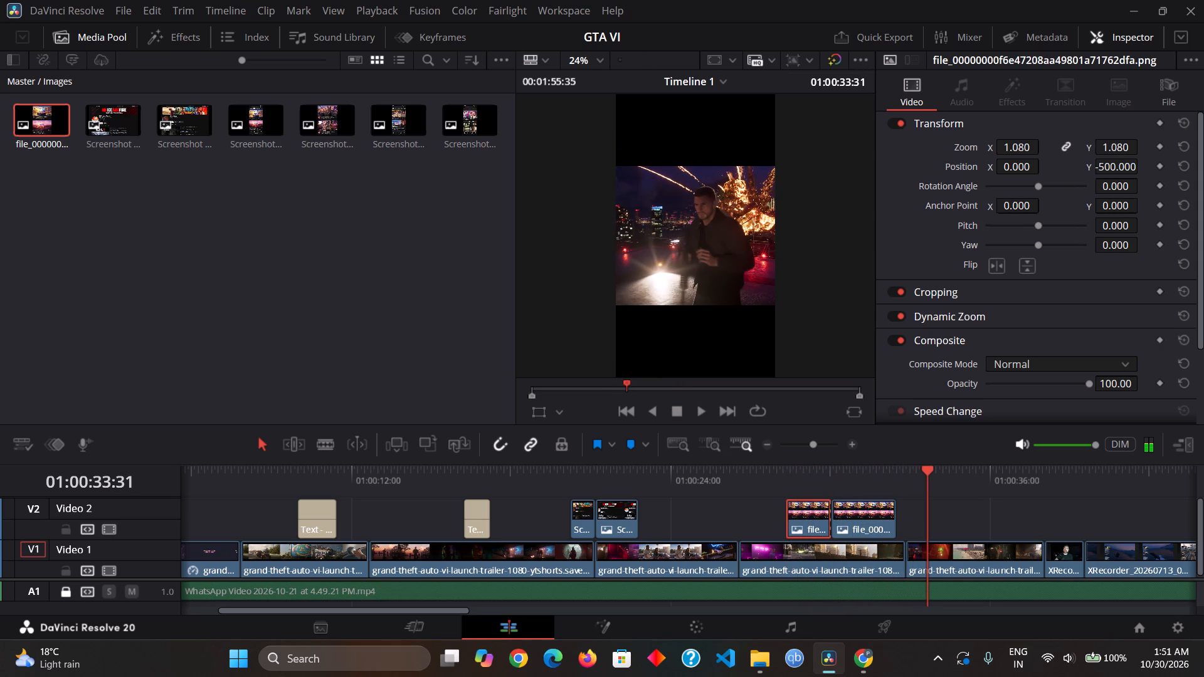
Replay both image pieces from the start of the first, pausing along the way to examine their framing during the zoom.
scroll(1058, 291, "down", 1)
scroll(1054, 281, "up", 1)
left_click_drag(929, 487, 776, 478)
left_click_drag(778, 478, 788, 479)
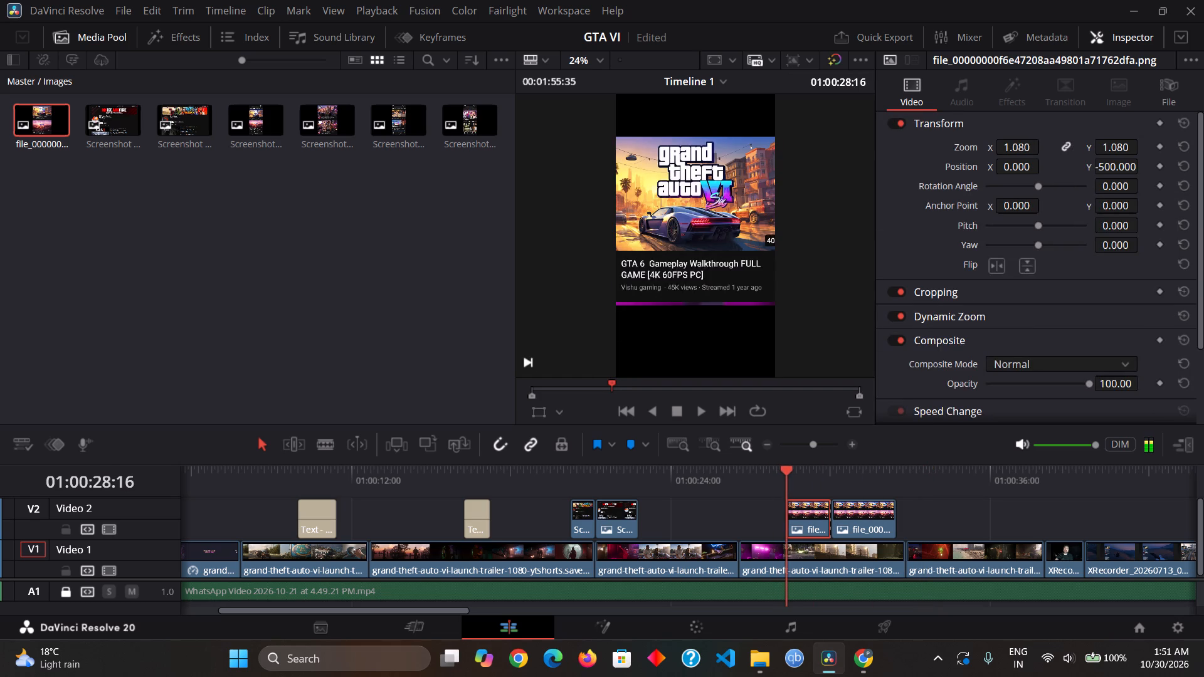
left_click_drag(788, 479, 789, 479)
key("space")
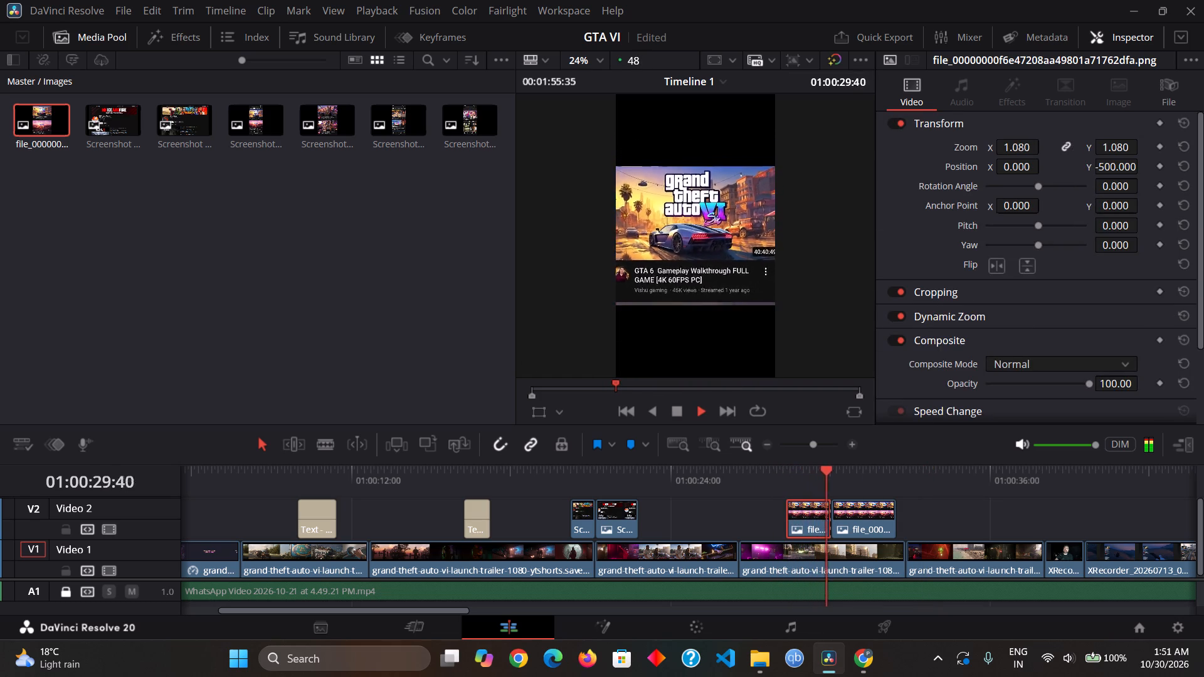
left_click(814, 482)
left_click_drag(798, 474, 786, 474)
key("space")
key("space")
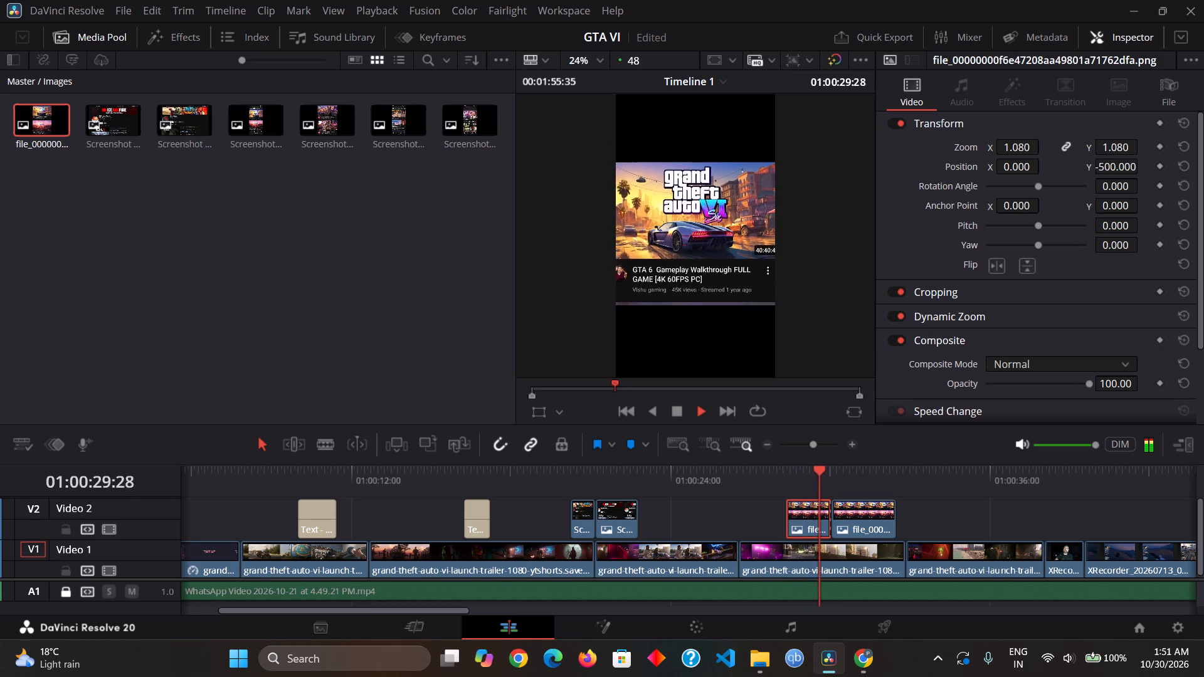
key("space")
key("space")
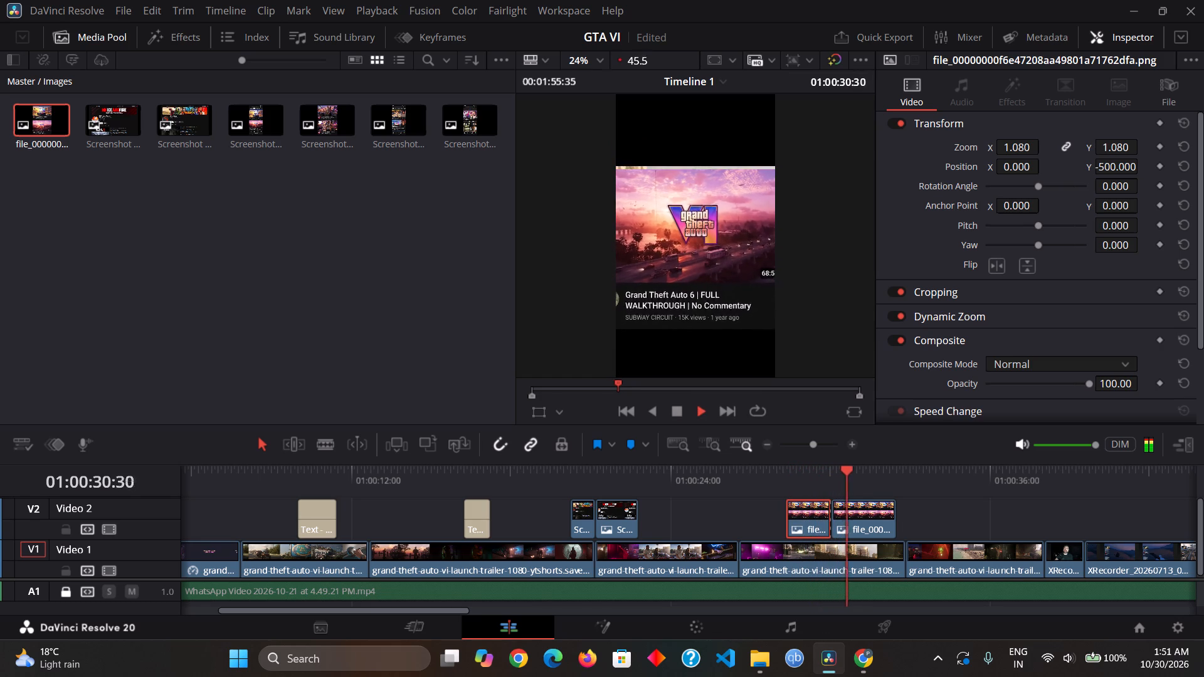
key("space")
key("space")
key("space")
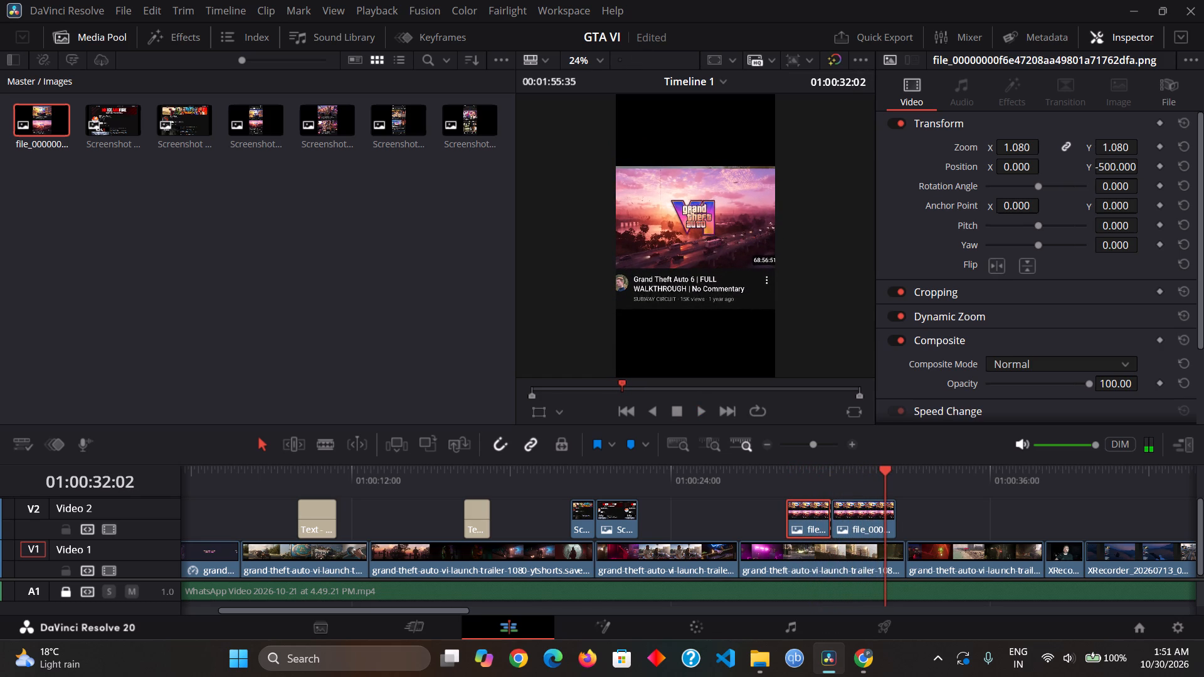
Replay both image pieces and lower the first image piece's Position Y to -525.
left_click(821, 478)
left_click(835, 476)
key("space")
key("space")
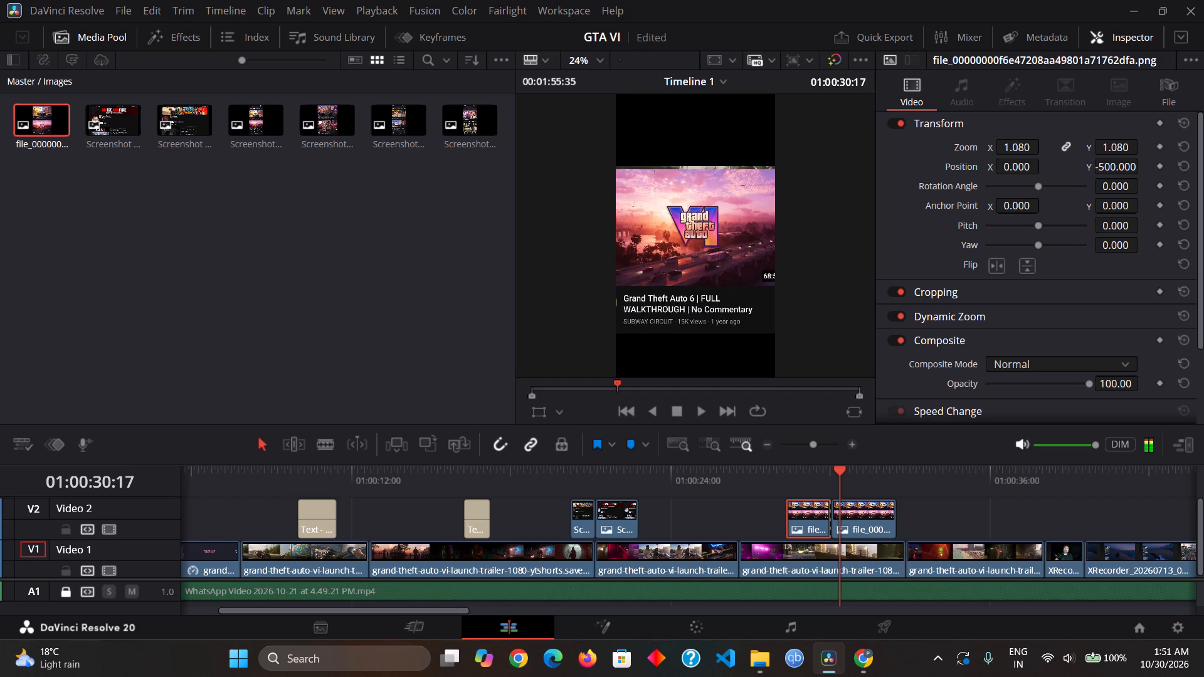
left_click_drag(796, 468, 781, 468)
key("space")
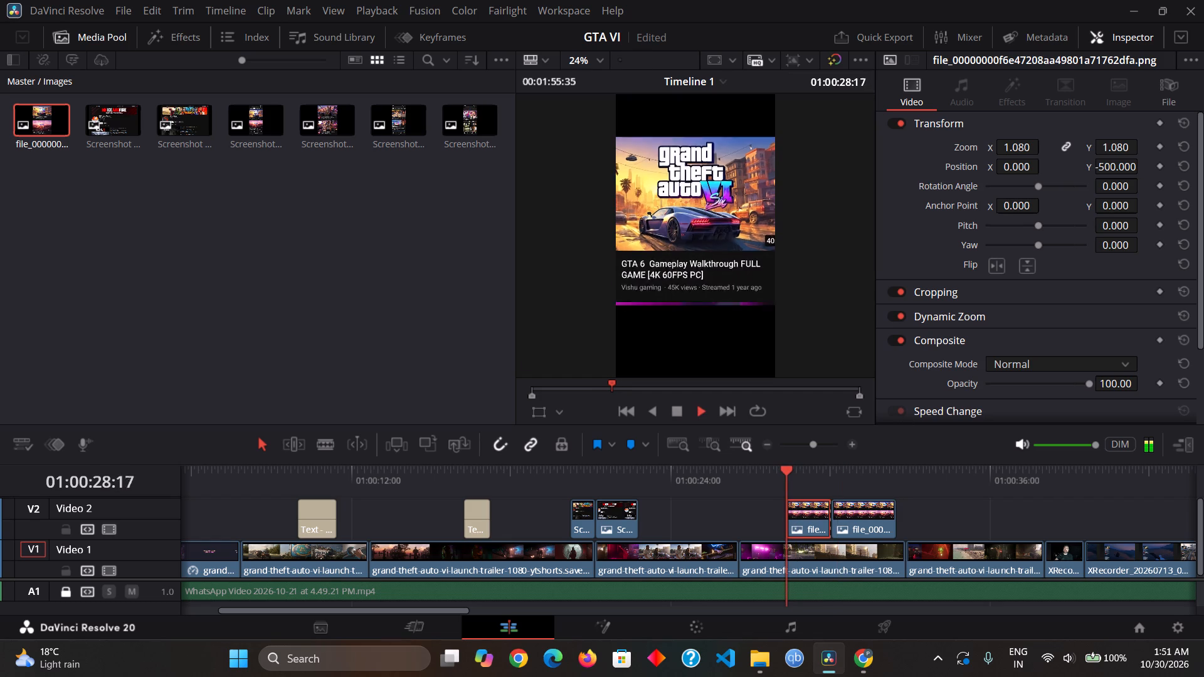
key("space")
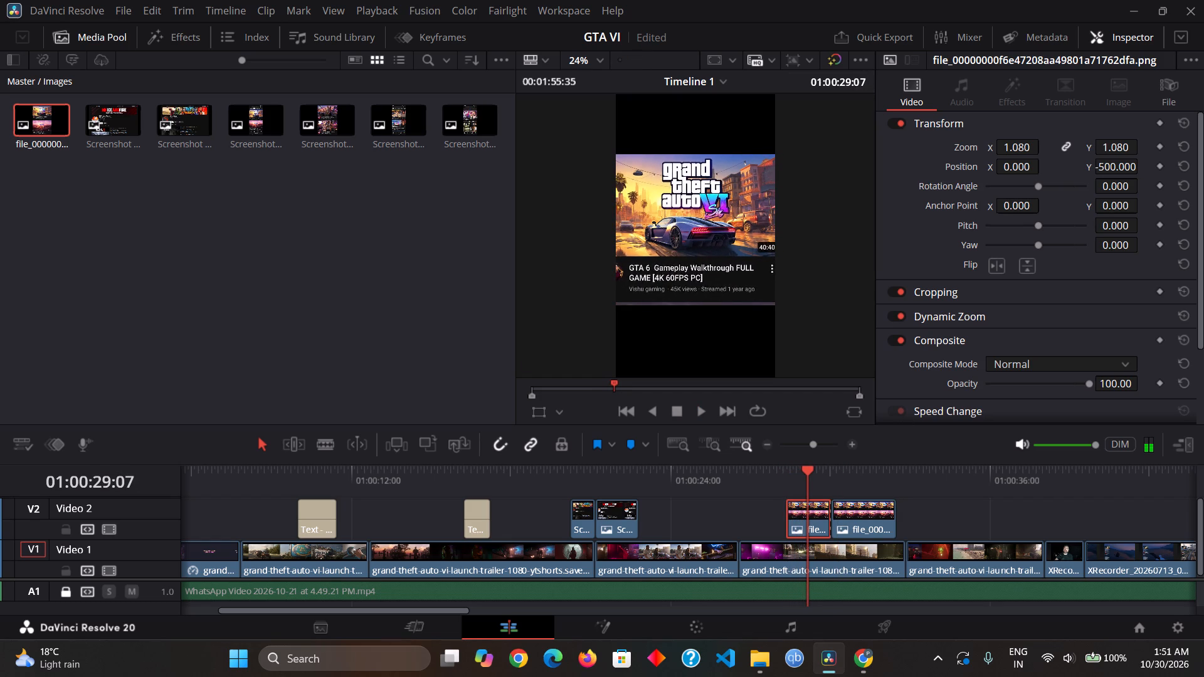
left_click_drag(1124, 169, 1139, 170)
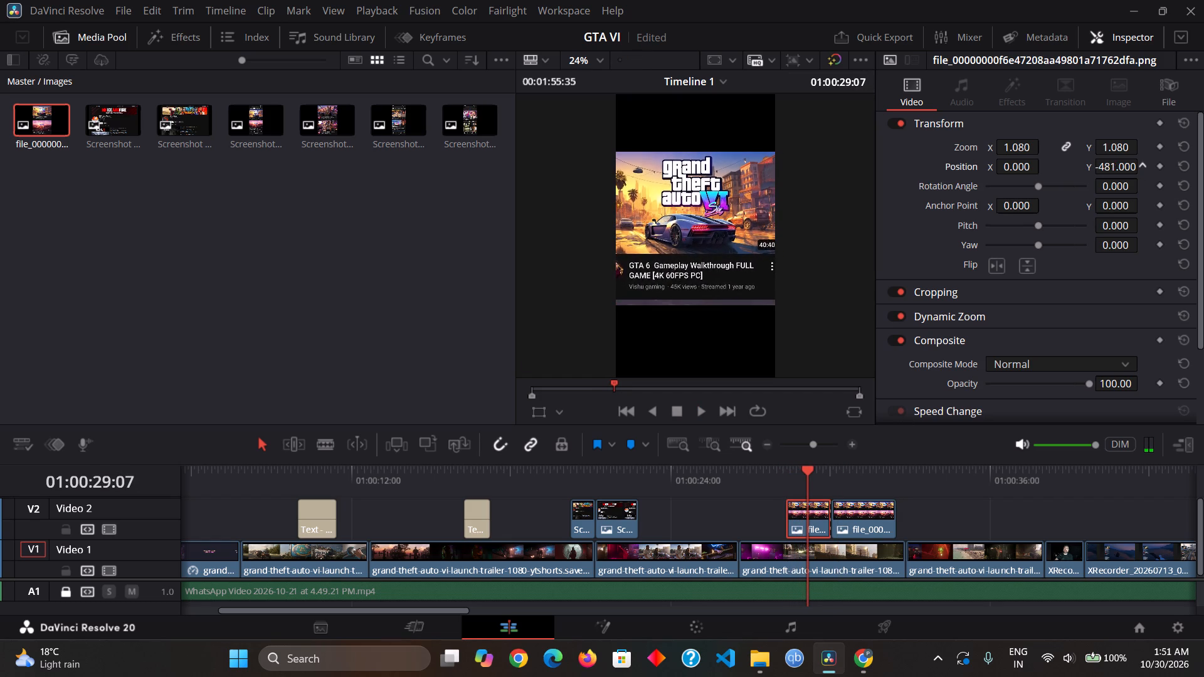
left_click_drag(1139, 170, 1117, 170)
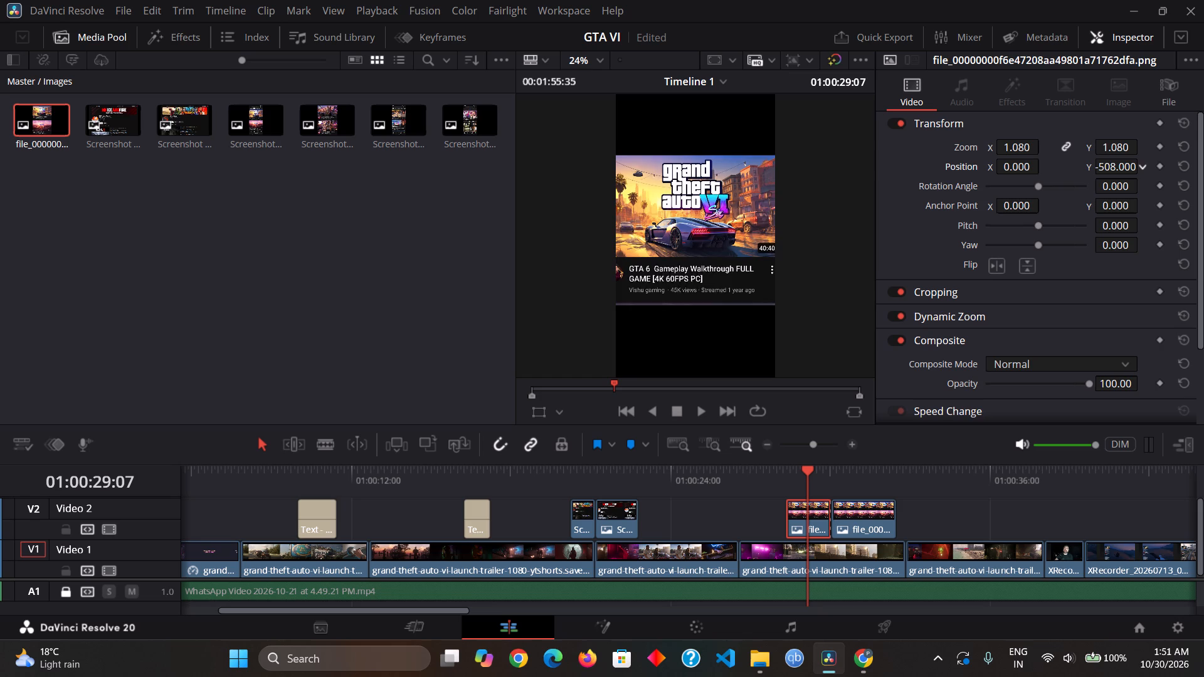
left_click_drag(1117, 170, 1112, 170)
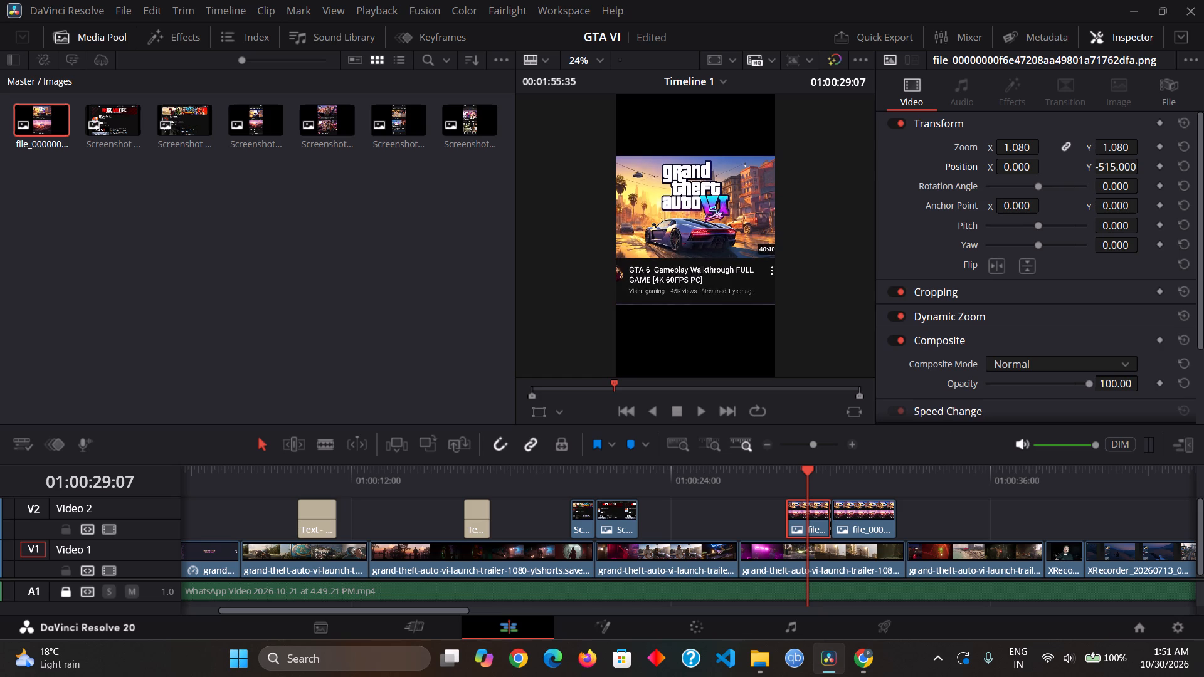
left_click(783, 478)
key("space")
key("space")
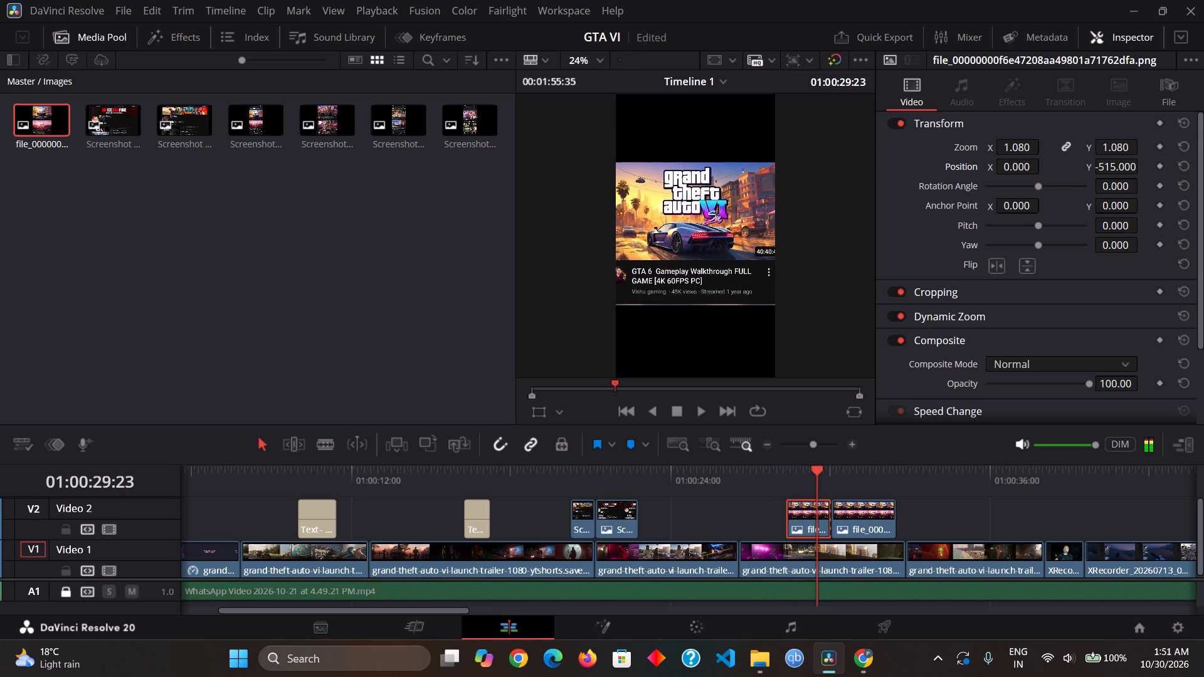
left_click_drag(1116, 167, 1108, 166)
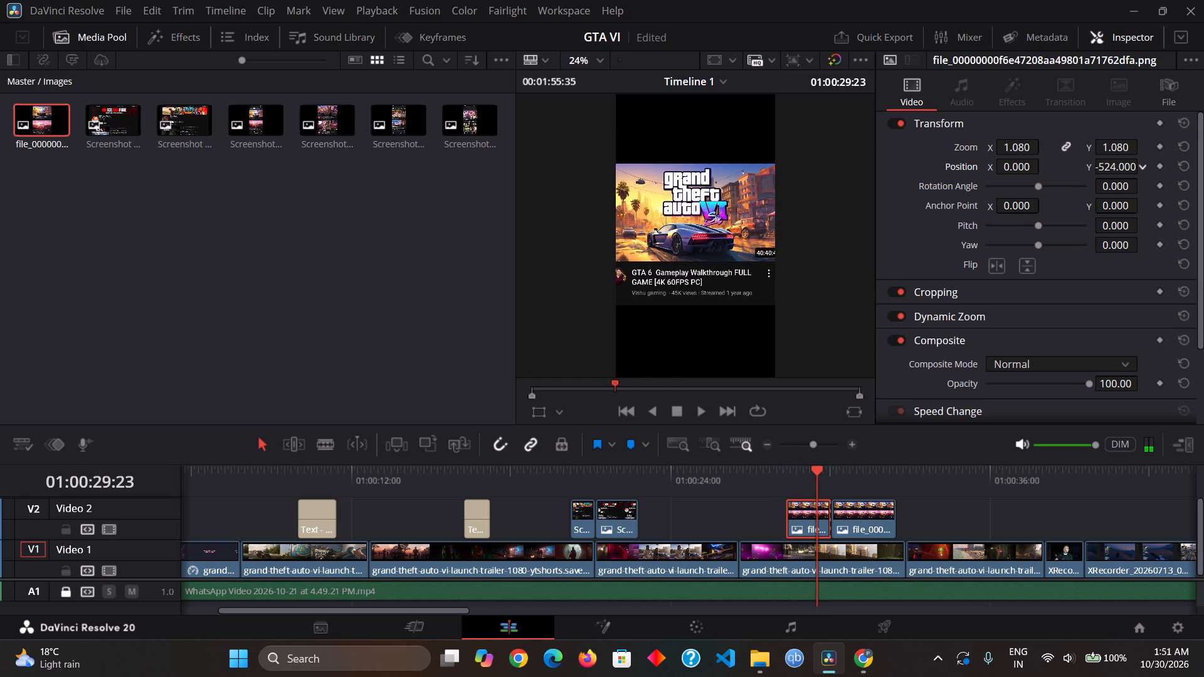
left_click_drag(1108, 166, 1107, 165)
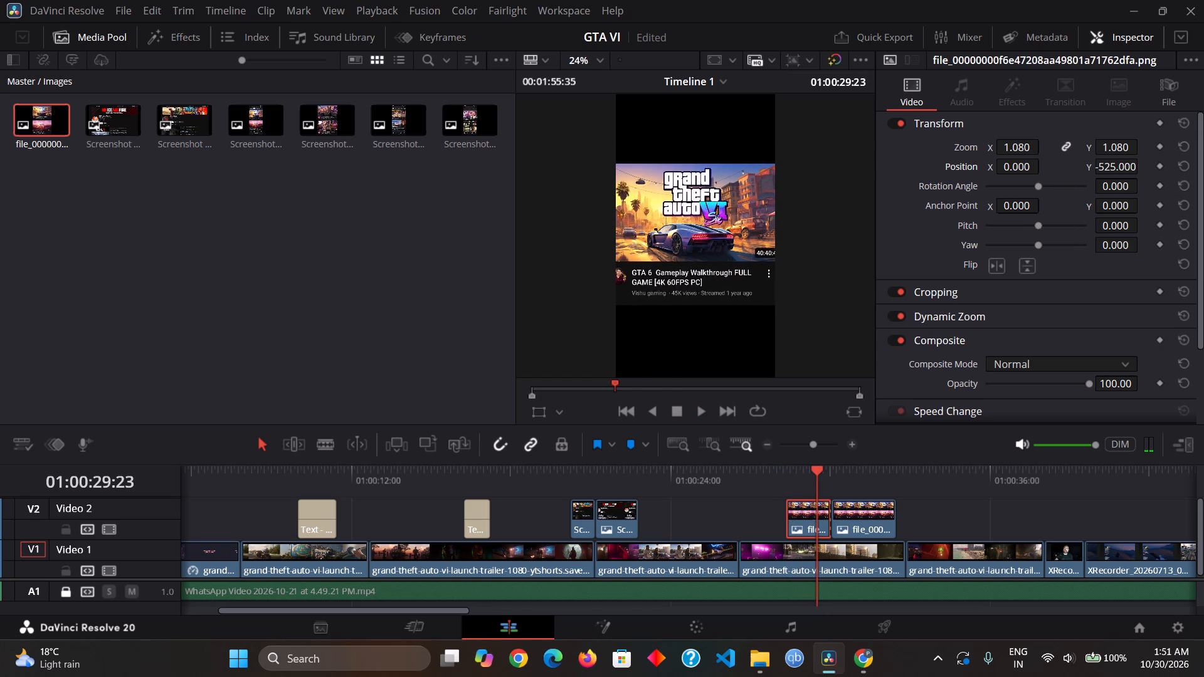
Set the second image piece's Position Y to 550 and replay both pieces against the audio.
left_click(787, 472)
key("space")
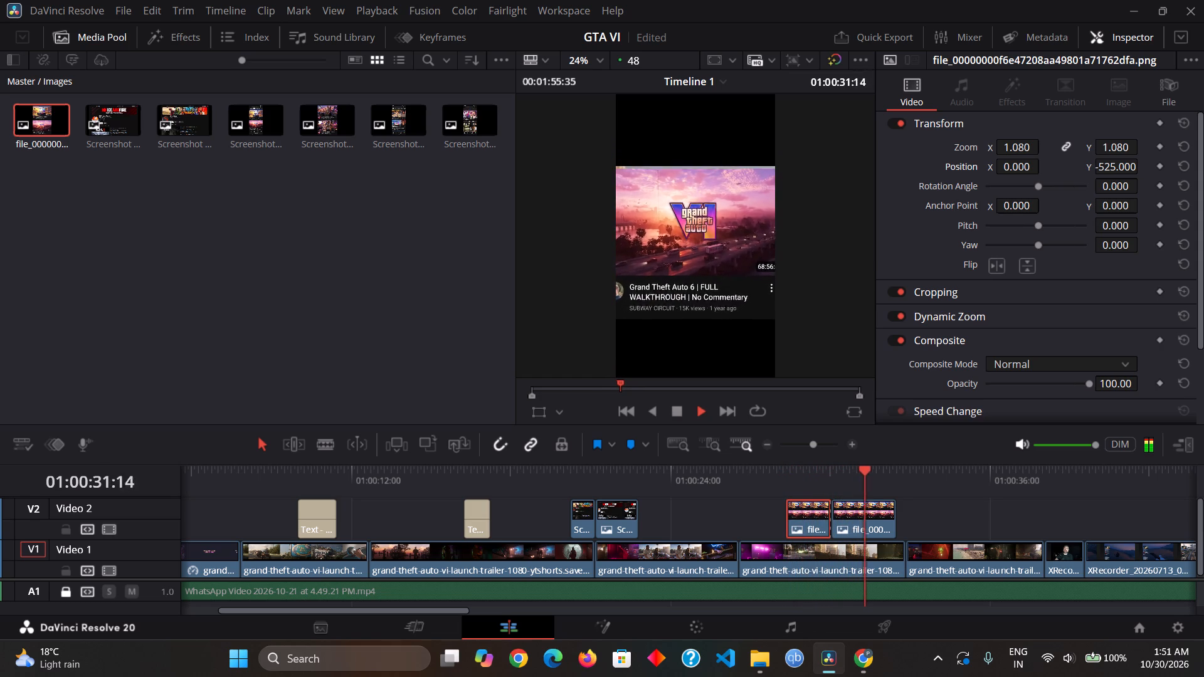
key("space")
left_click(858, 508)
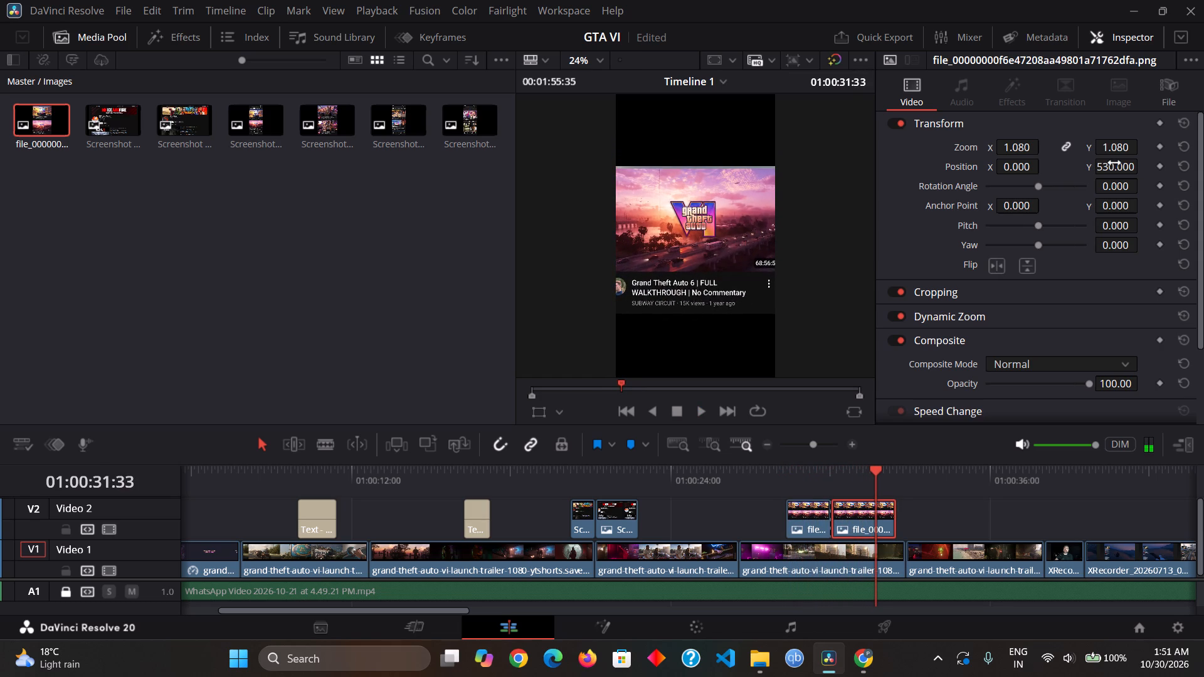
left_click_drag(1130, 170, 1136, 172)
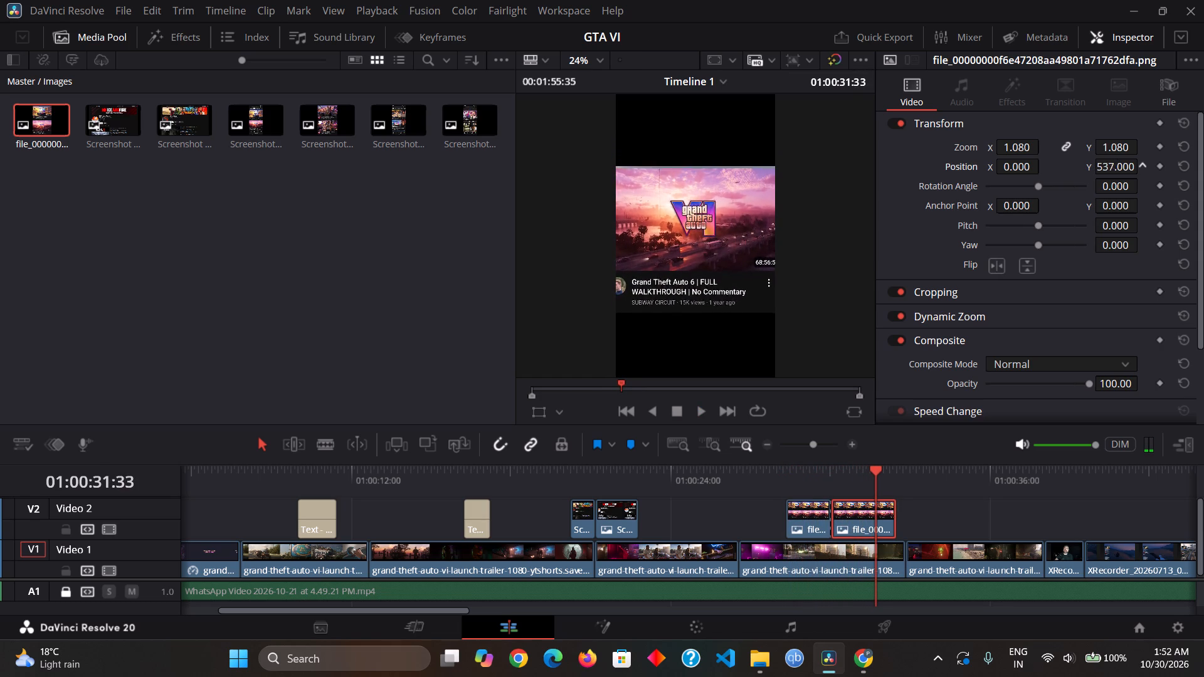
left_click_drag(1136, 172, 1146, 177)
left_click(835, 470)
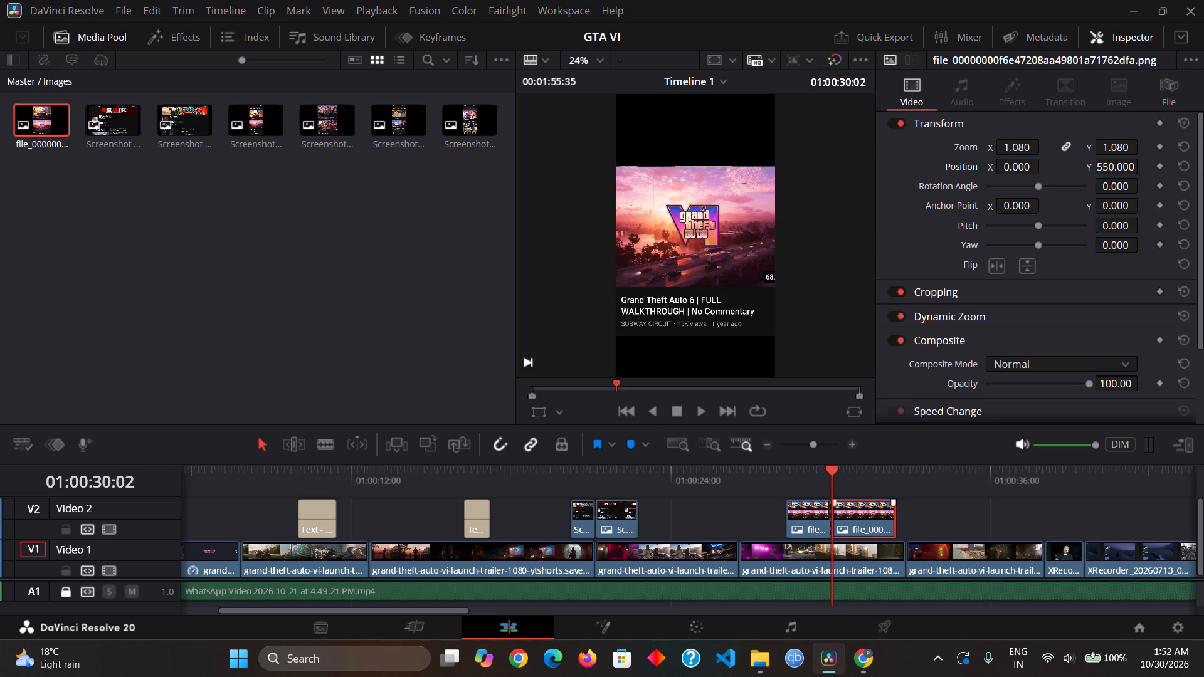
key("space")
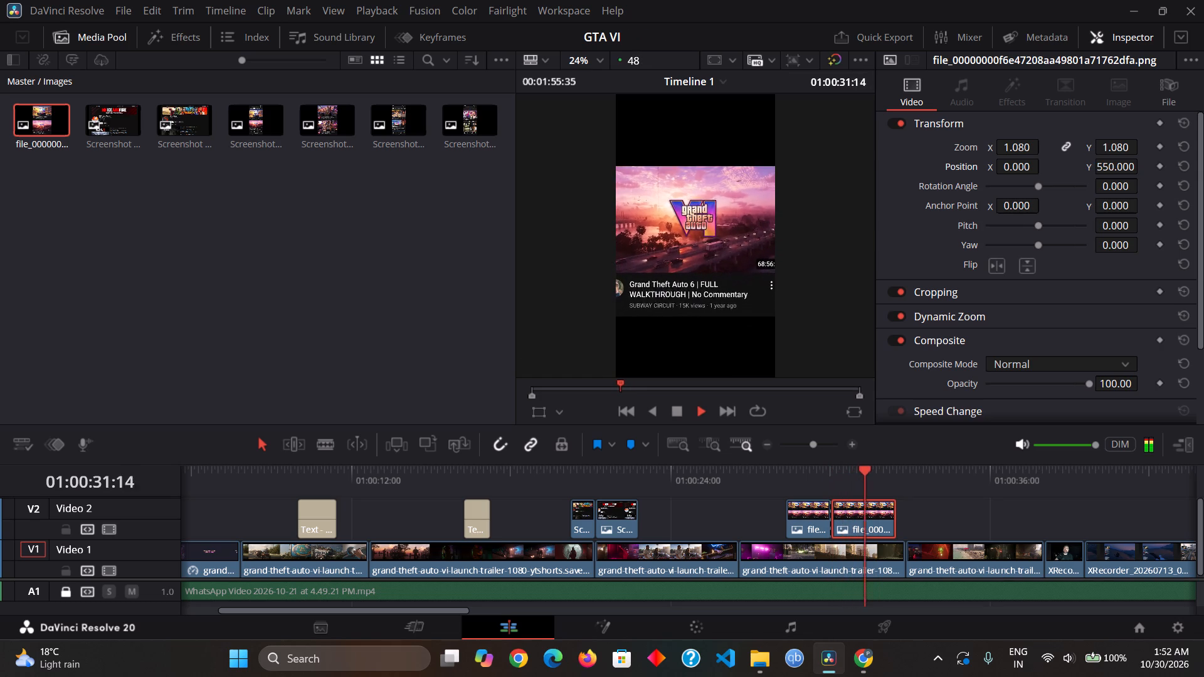
left_click(773, 482)
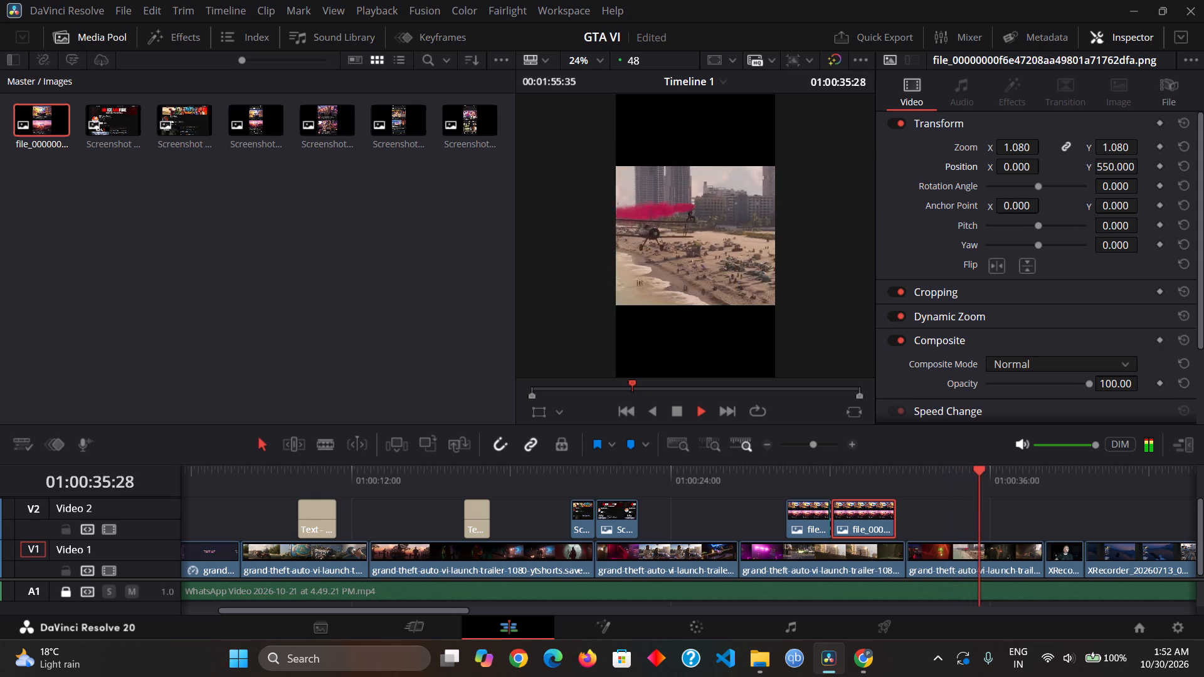
left_click(776, 479)
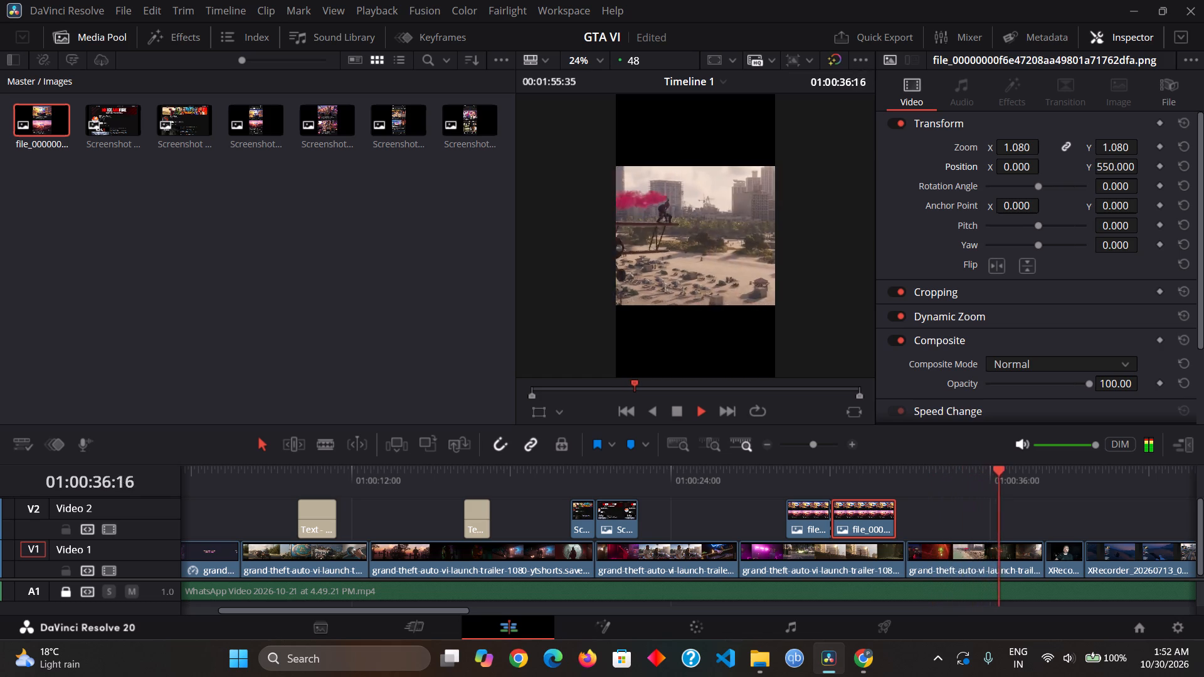
Find the next audio cue and place the two-video GTA 6 LIVE walkthrough screenshot on Video 2 at 01:00:34:32.
left_click_drag(957, 480, 933, 476)
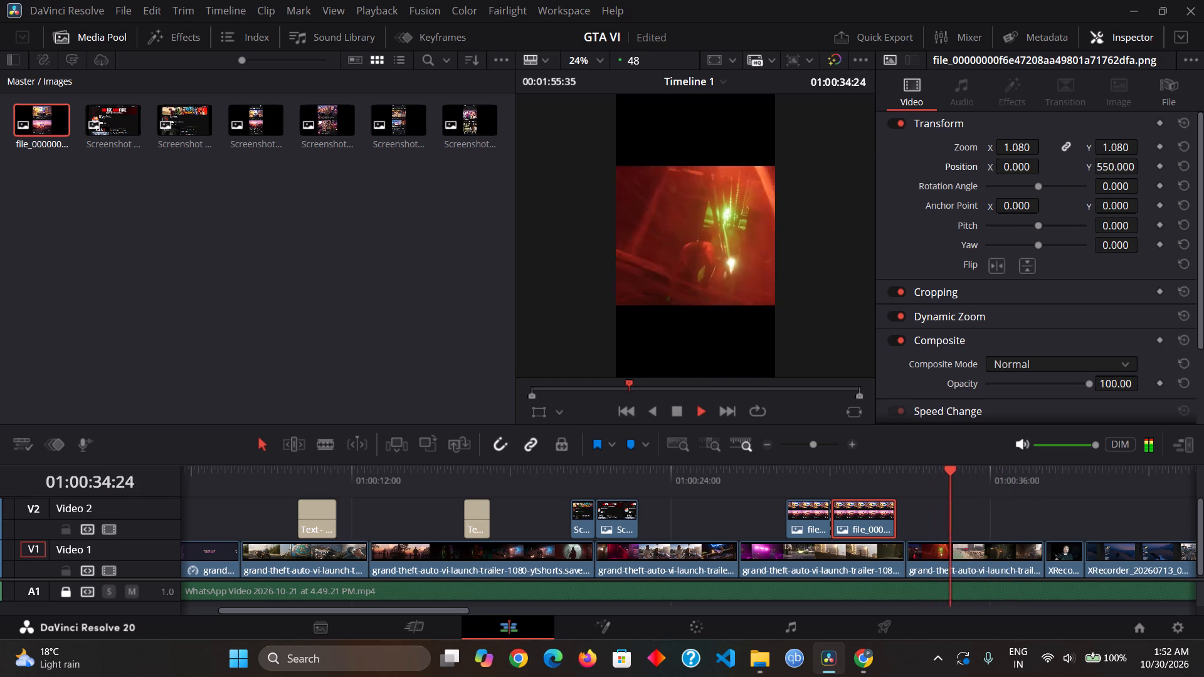
key("space")
left_click_drag(958, 466, 951, 464)
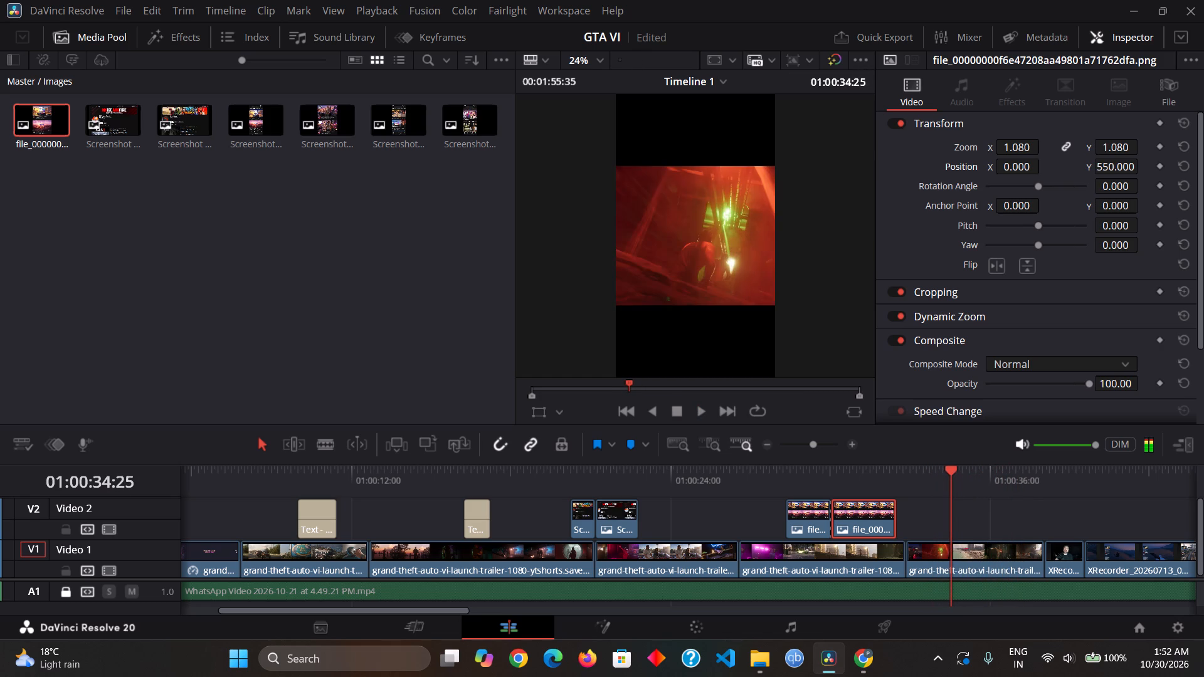
key("space")
key("space")
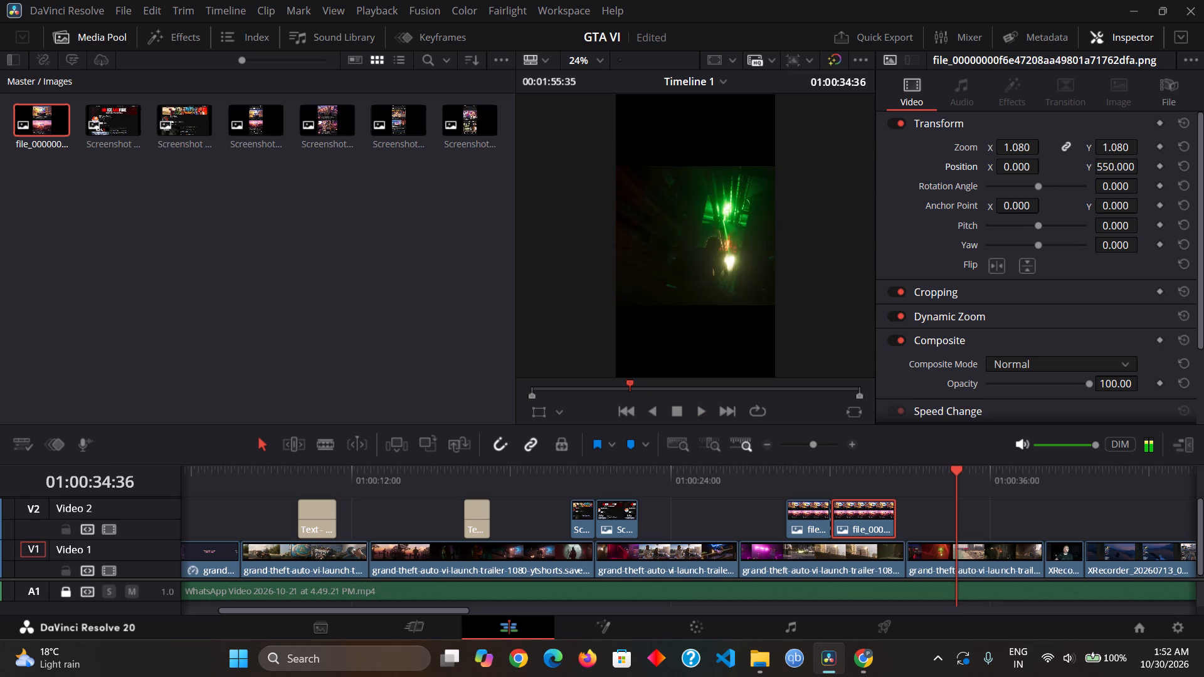
left_click(948, 468)
key("space")
key("space")
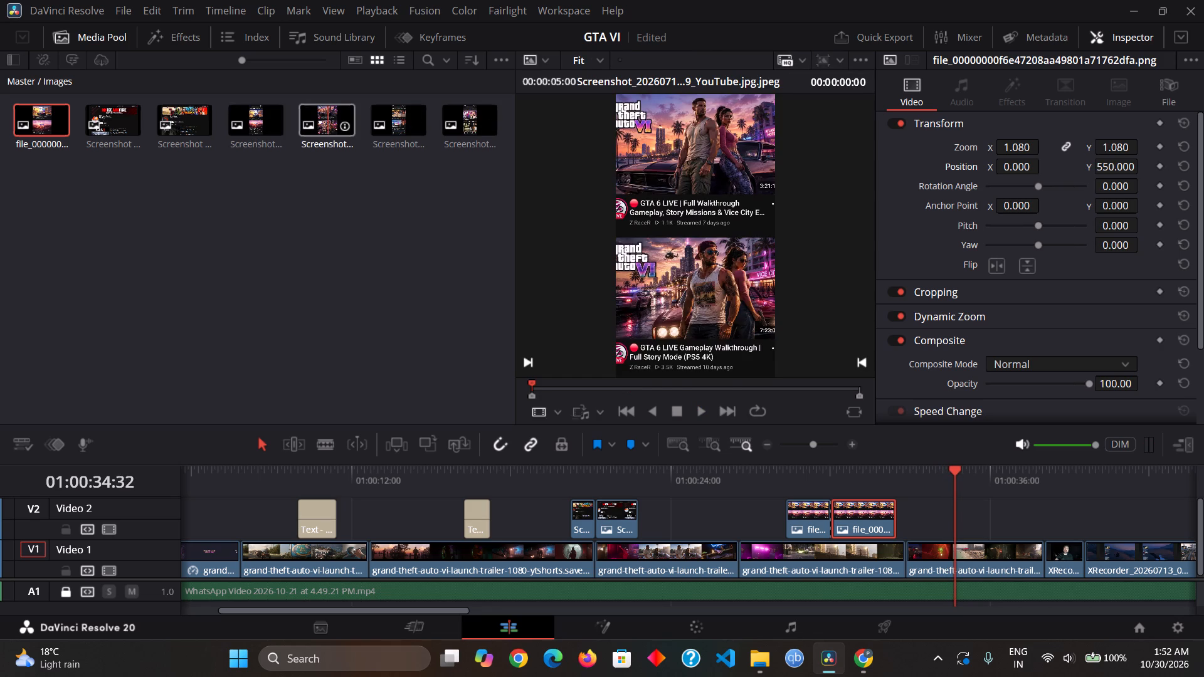
left_click_drag(322, 114, 437, 181)
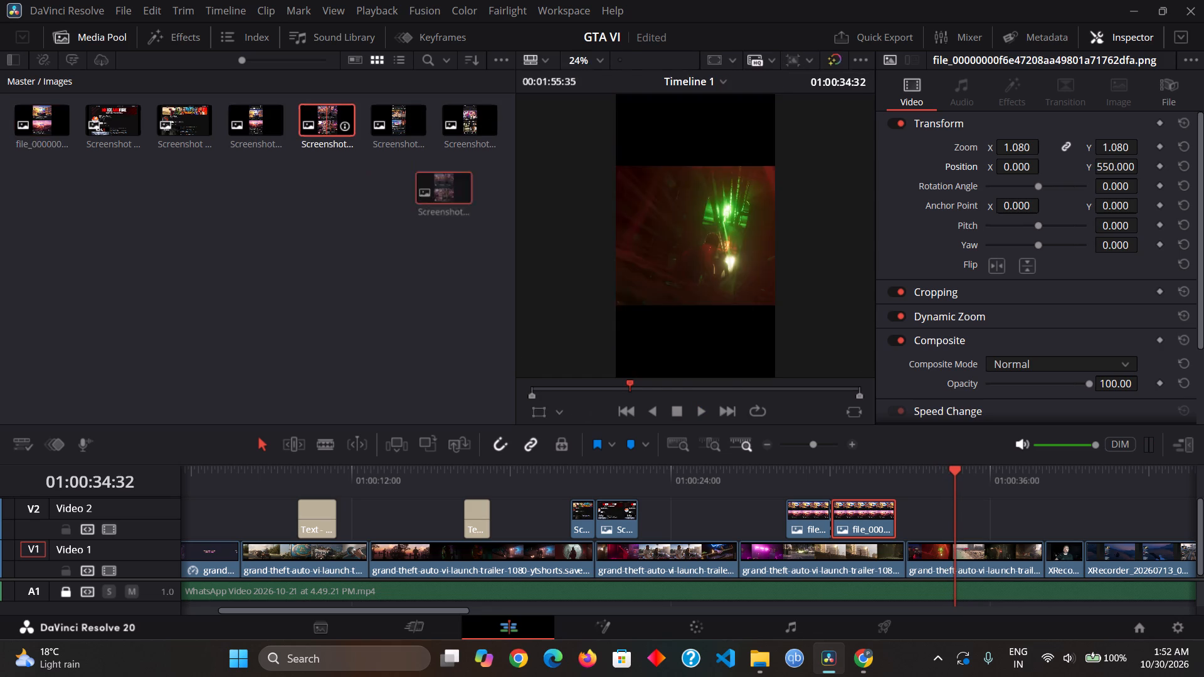
left_click_drag(437, 181, 958, 513)
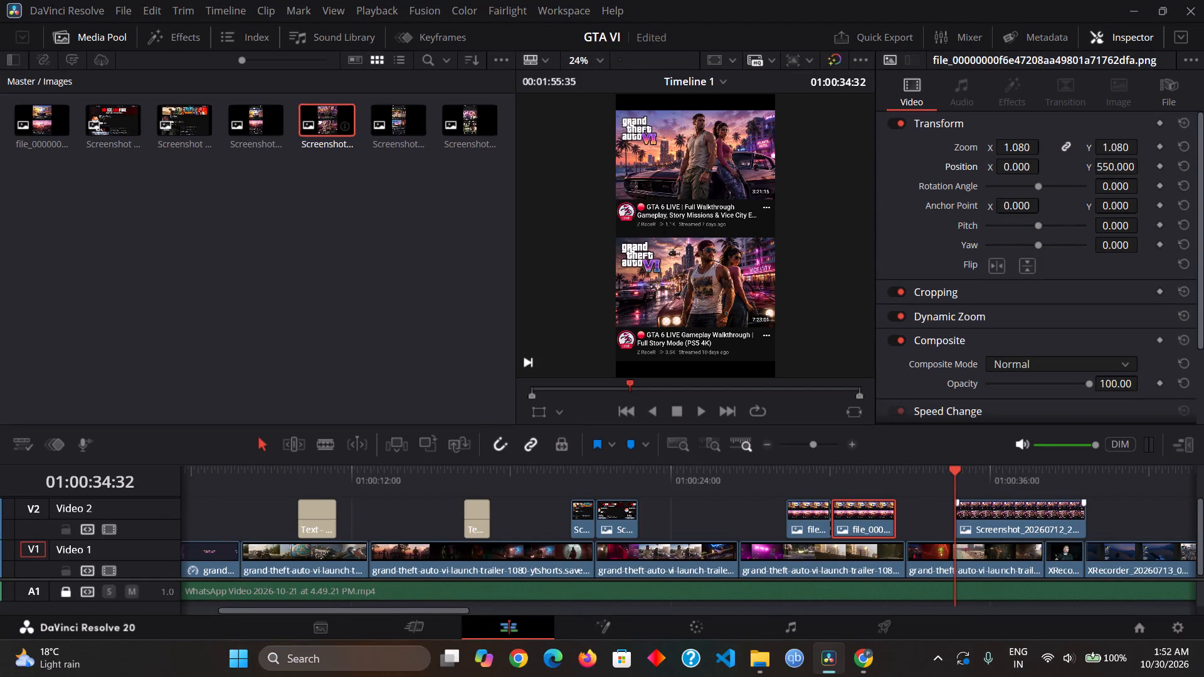
Crop the lower video out of the new GTA 6 LIVE screenshot with a Crop Bottom of 870.
left_click(1010, 504)
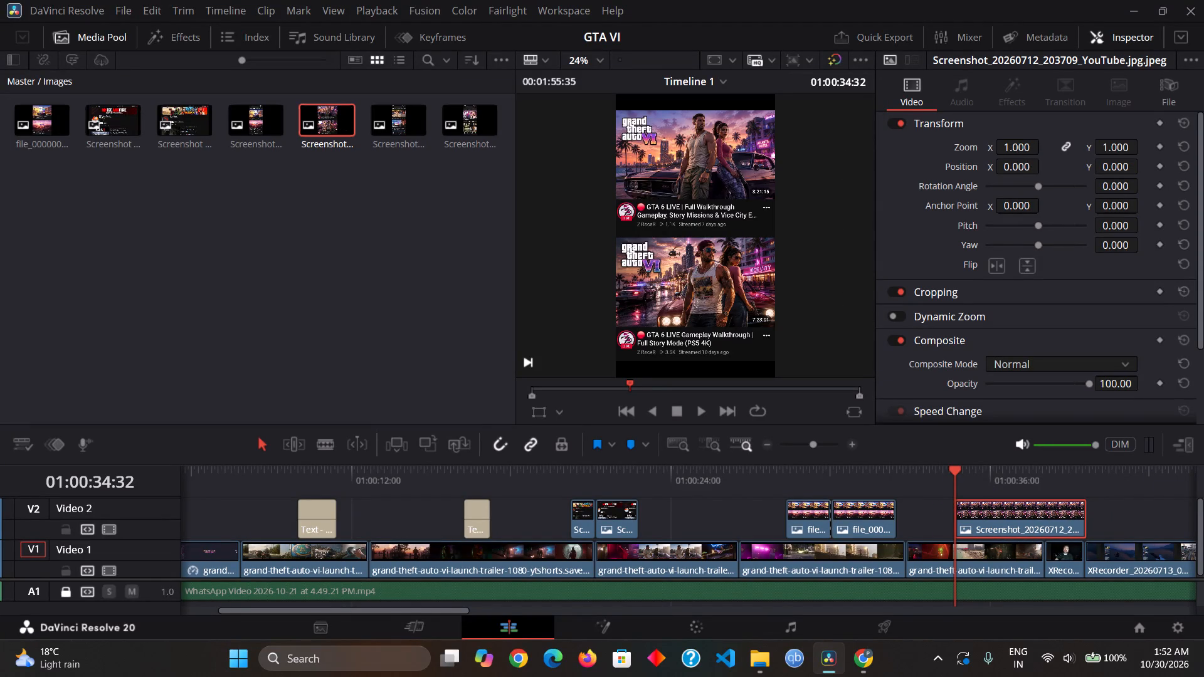
left_click(993, 286)
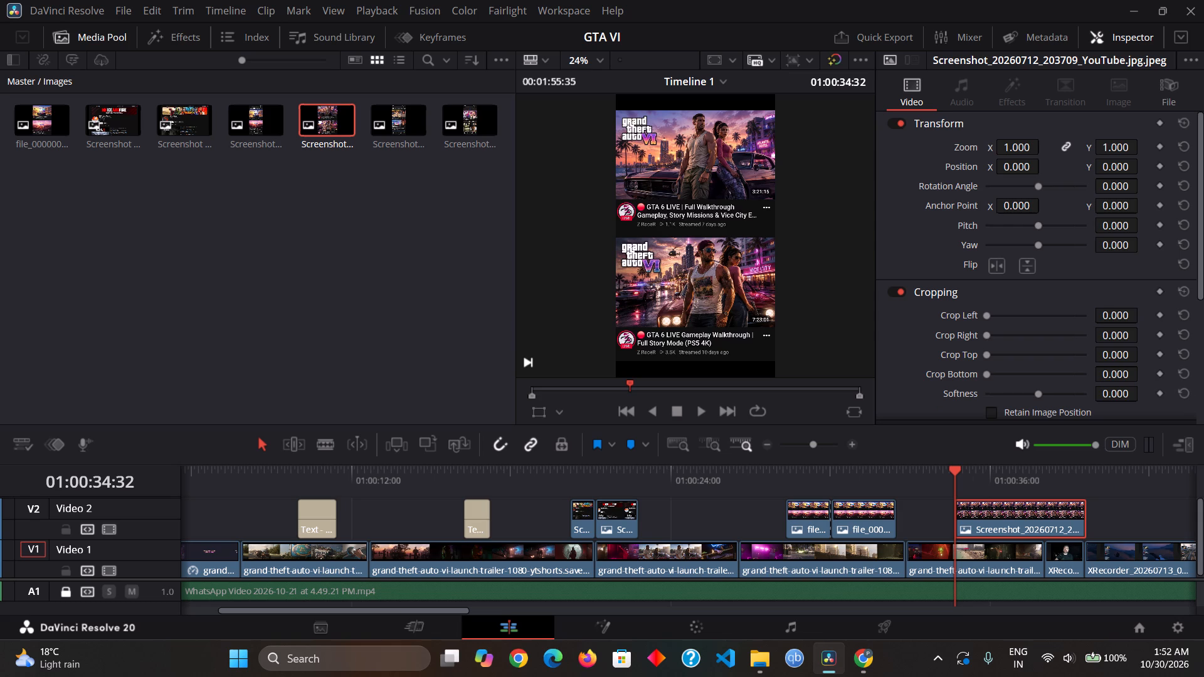
left_click_drag(983, 372, 1031, 384)
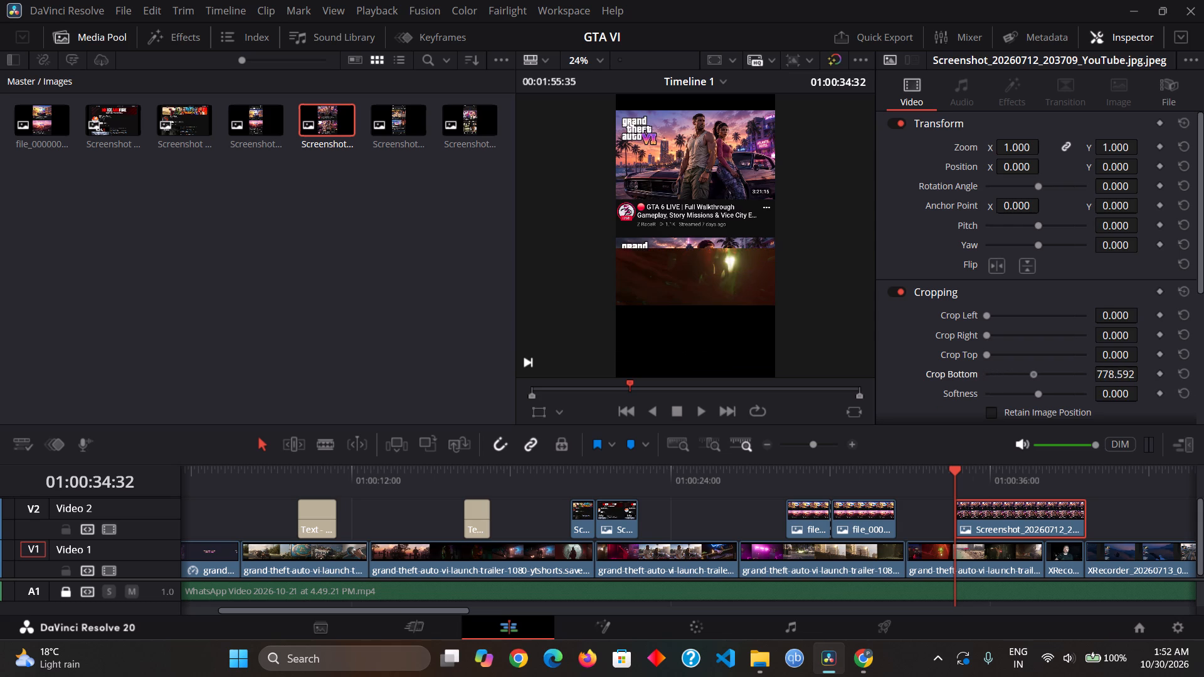
left_click_drag(1031, 384, 1035, 388)
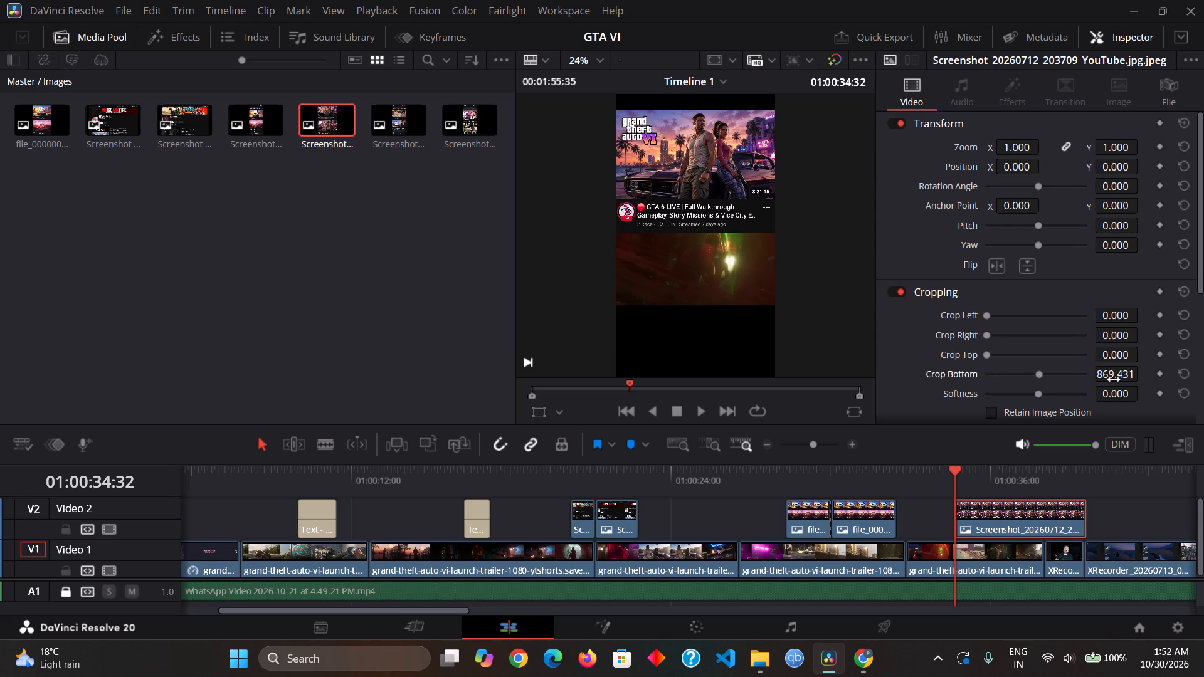
triple_click(1115, 375)
triple_click(1115, 375)
type("870")
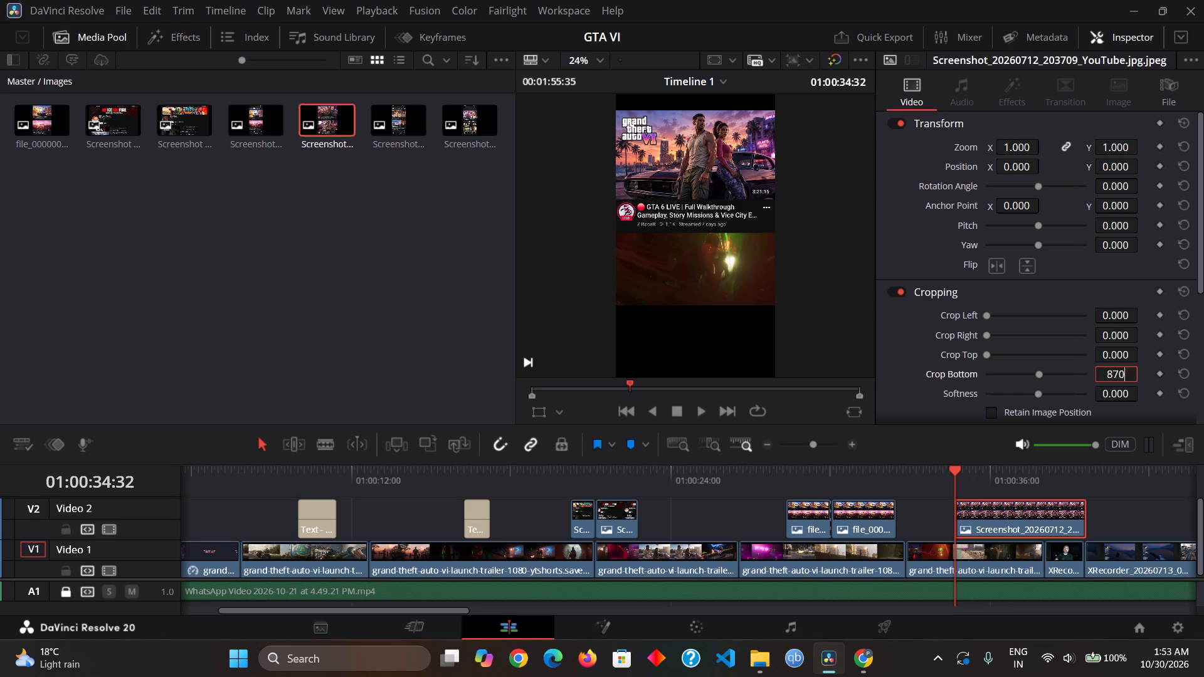
key("Return")
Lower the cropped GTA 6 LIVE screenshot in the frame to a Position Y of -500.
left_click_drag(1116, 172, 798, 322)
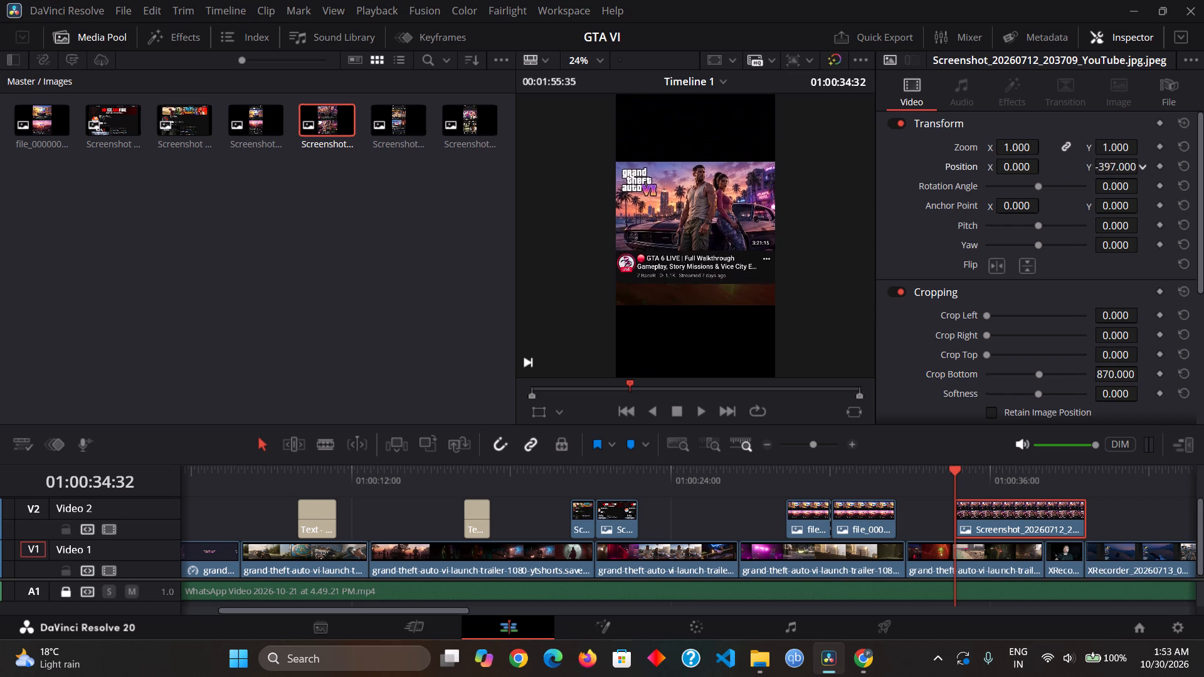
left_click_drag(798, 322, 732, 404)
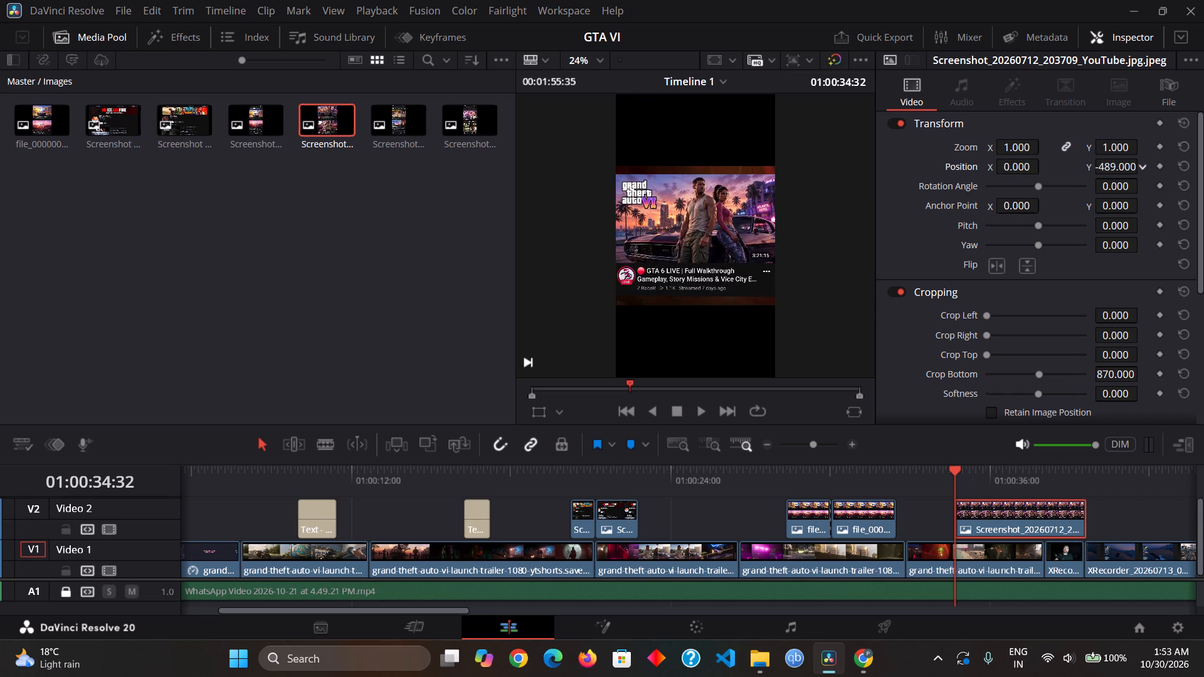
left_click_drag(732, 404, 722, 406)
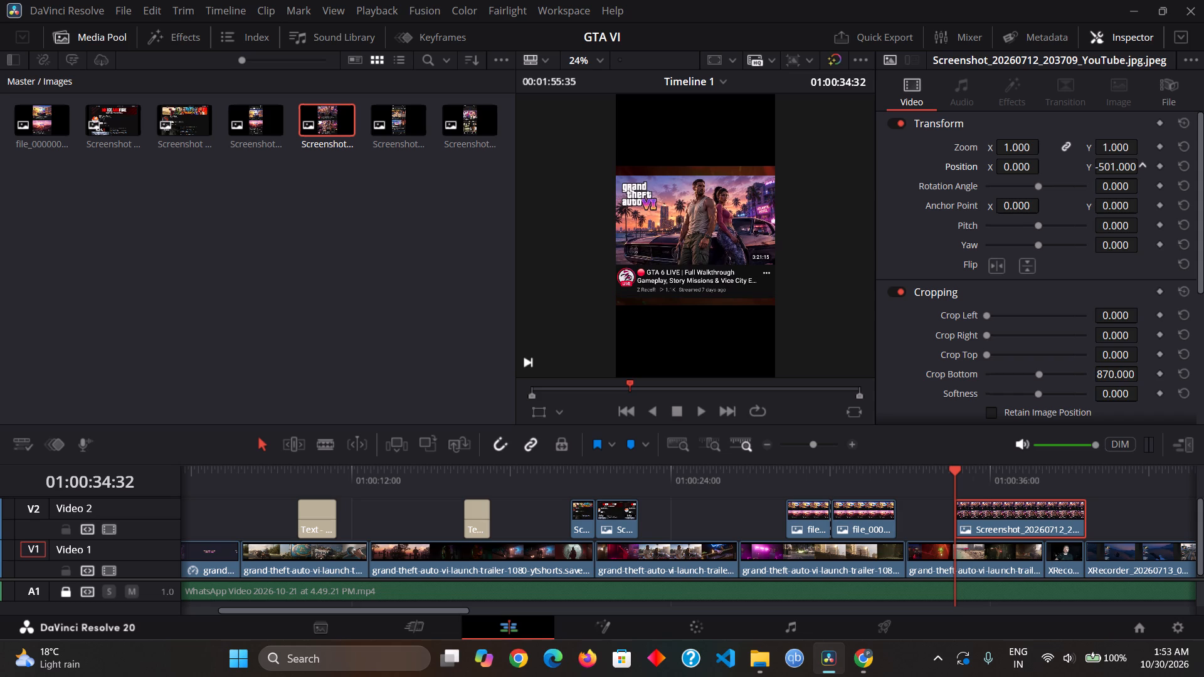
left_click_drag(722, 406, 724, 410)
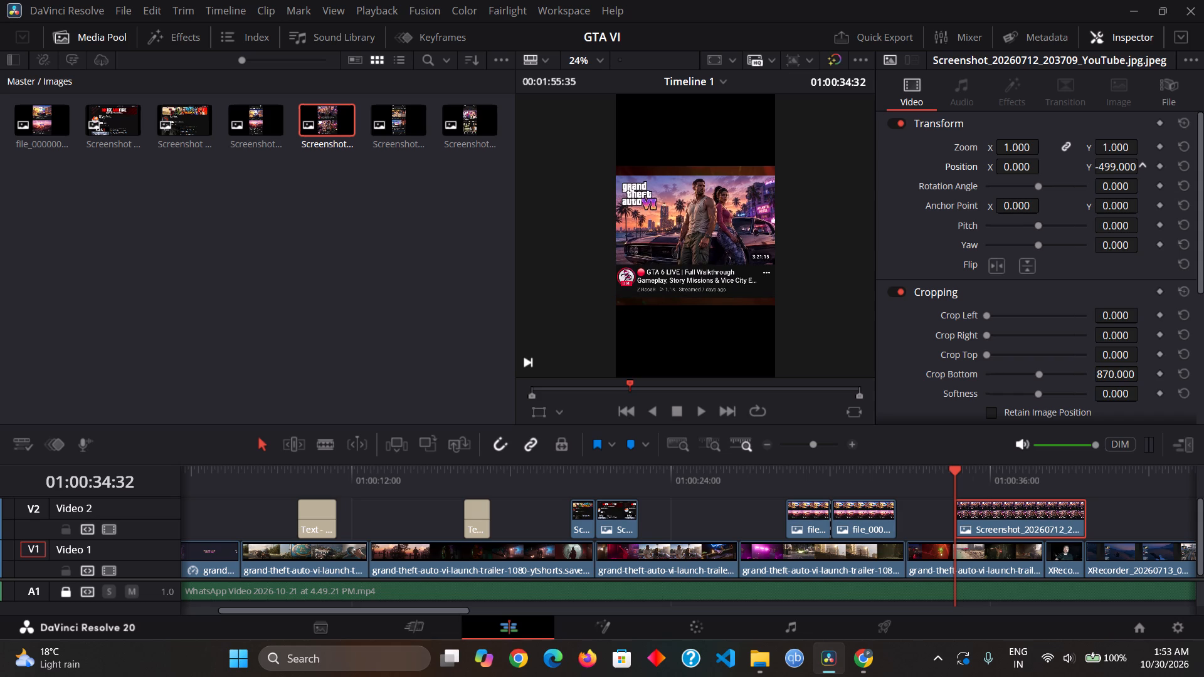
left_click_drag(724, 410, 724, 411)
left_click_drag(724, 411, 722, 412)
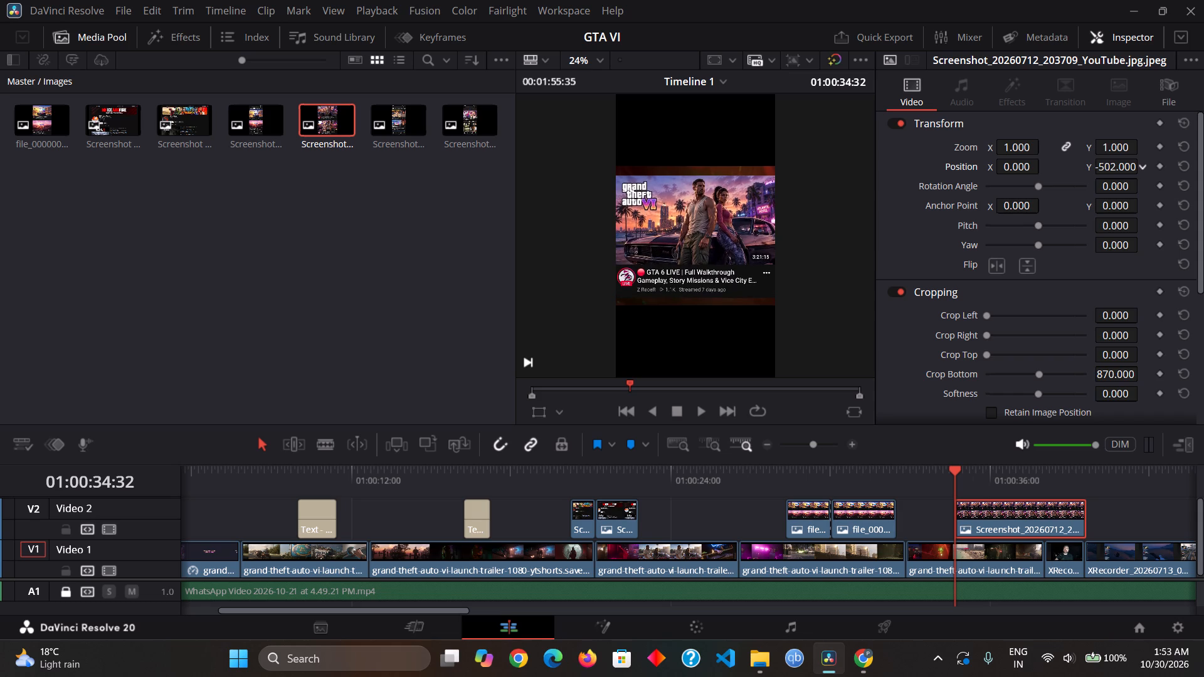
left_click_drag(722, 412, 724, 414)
Scale the GTA 6 LIVE screenshot to a Zoom of 1.080 and set its Position Y to -535.
left_click_drag(1025, 145, 1031, 142)
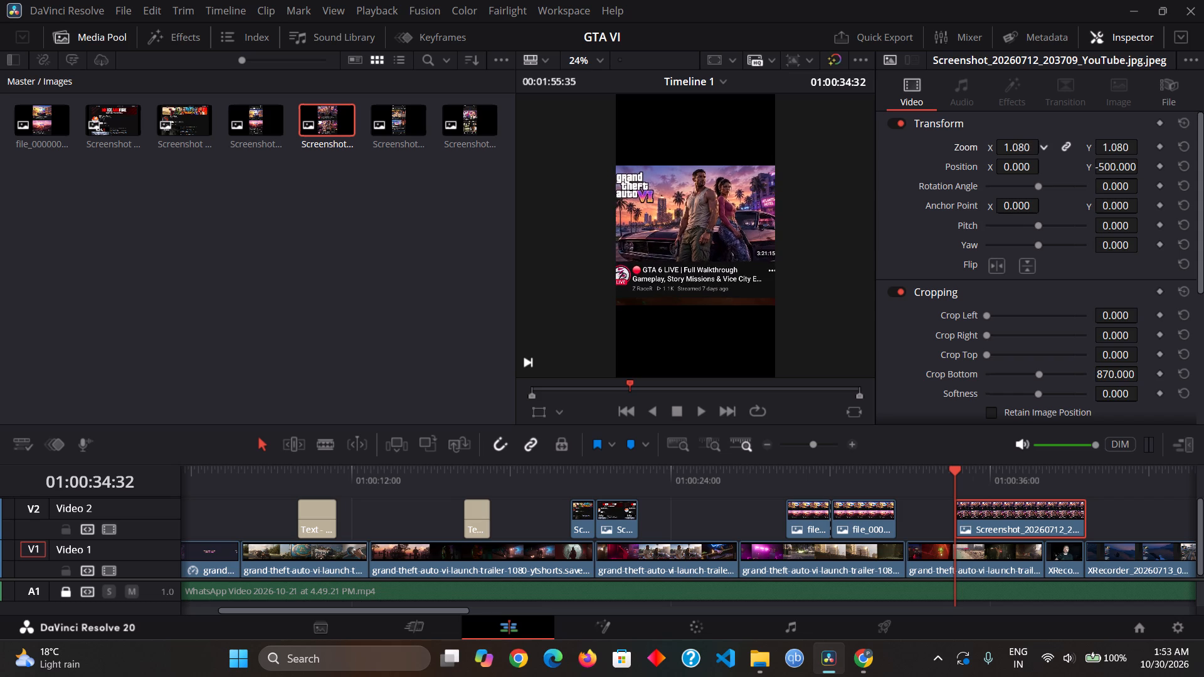
left_click_drag(1031, 142, 1031, 149)
left_click_drag(1120, 165, 1085, 204)
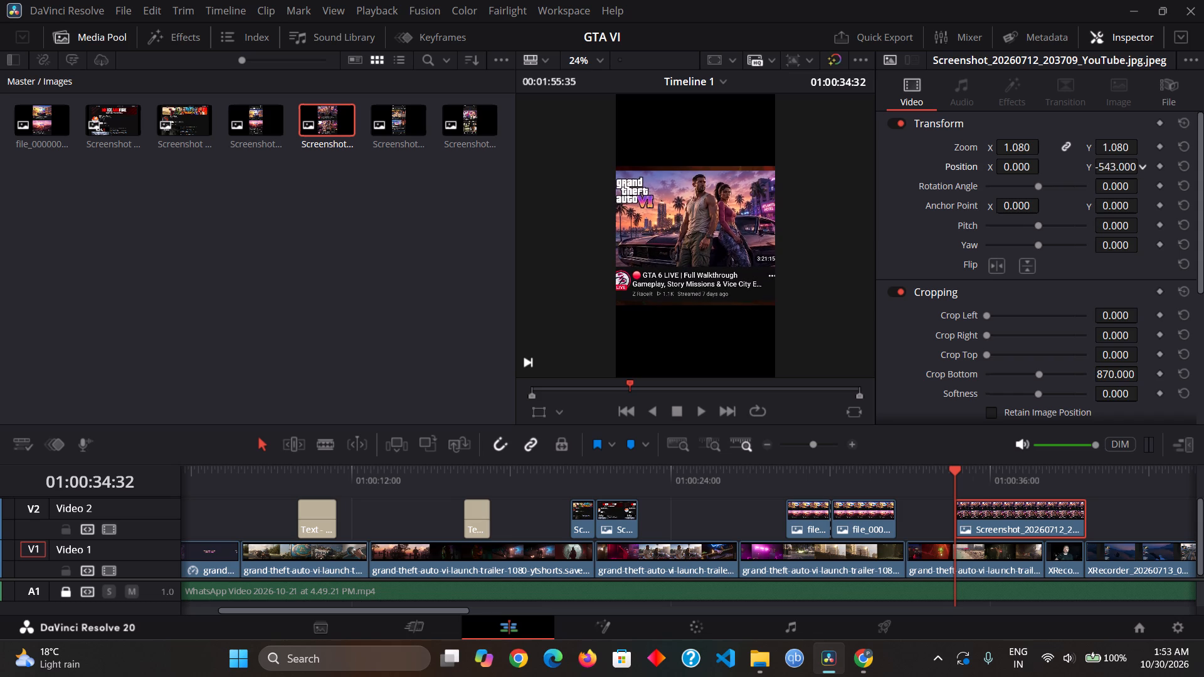
left_click_drag(1085, 204, 1090, 214)
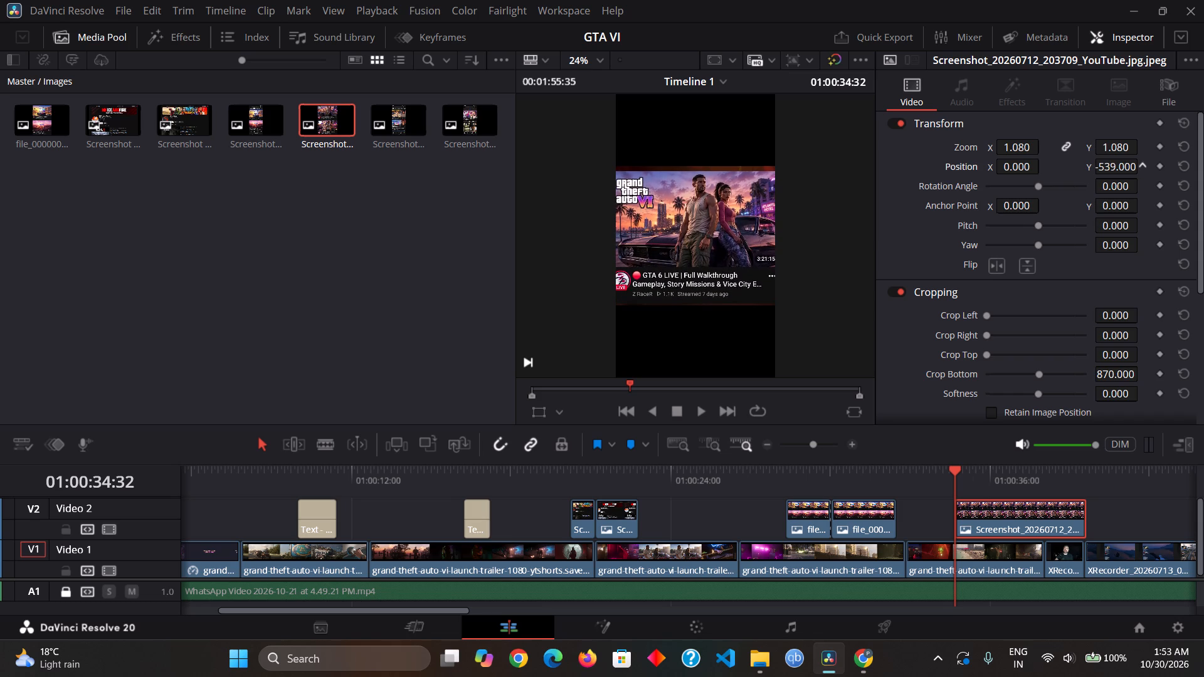
left_click_drag(1090, 214, 1094, 218)
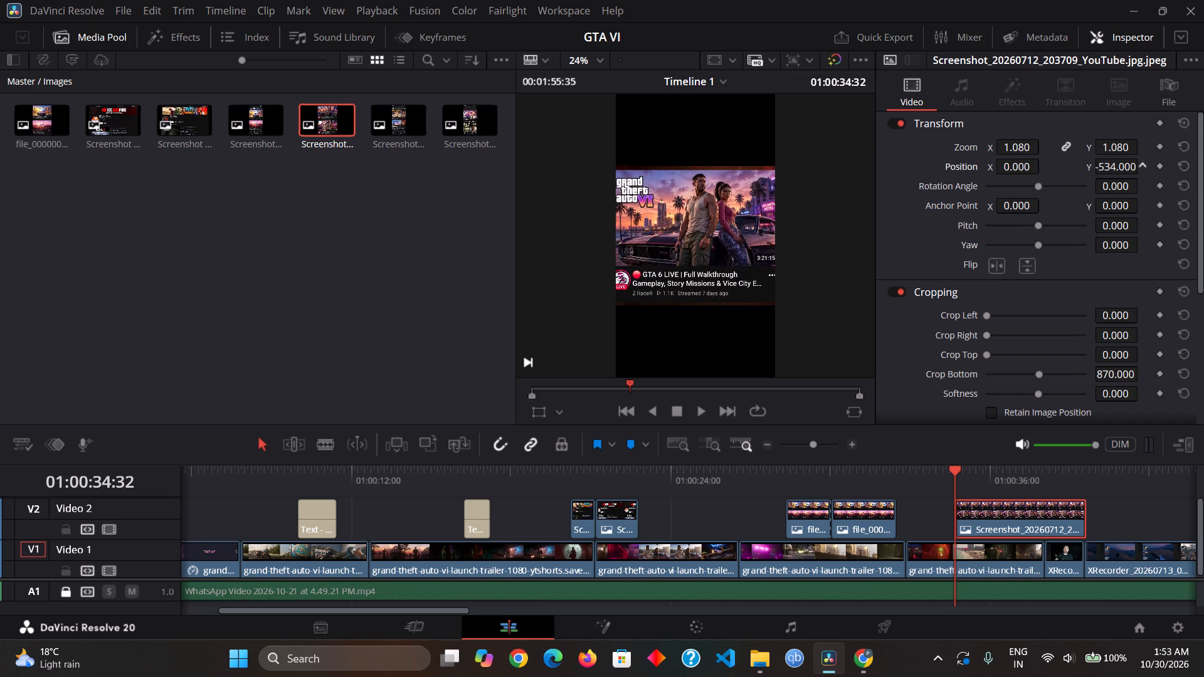
left_click_drag(1094, 218, 1092, 218)
Enable Dynamic Zoom on the GTA 6 LIVE screenshot and collapse its Cropping settings.
scroll(976, 286, "down", 1)
scroll(976, 288, "up", 1)
scroll(976, 288, "down", 4)
left_click(894, 252)
scroll(971, 253, "down", 1)
scroll(973, 255, "up", 1)
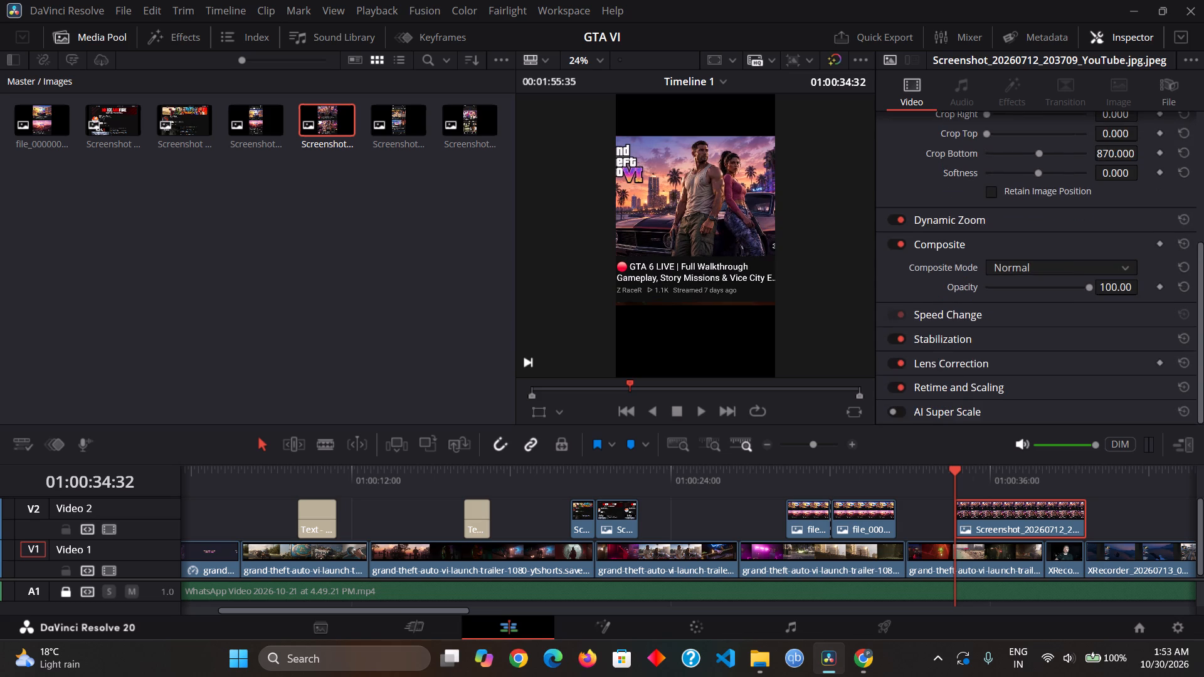
scroll(974, 271, "up", 6)
left_click(995, 291)
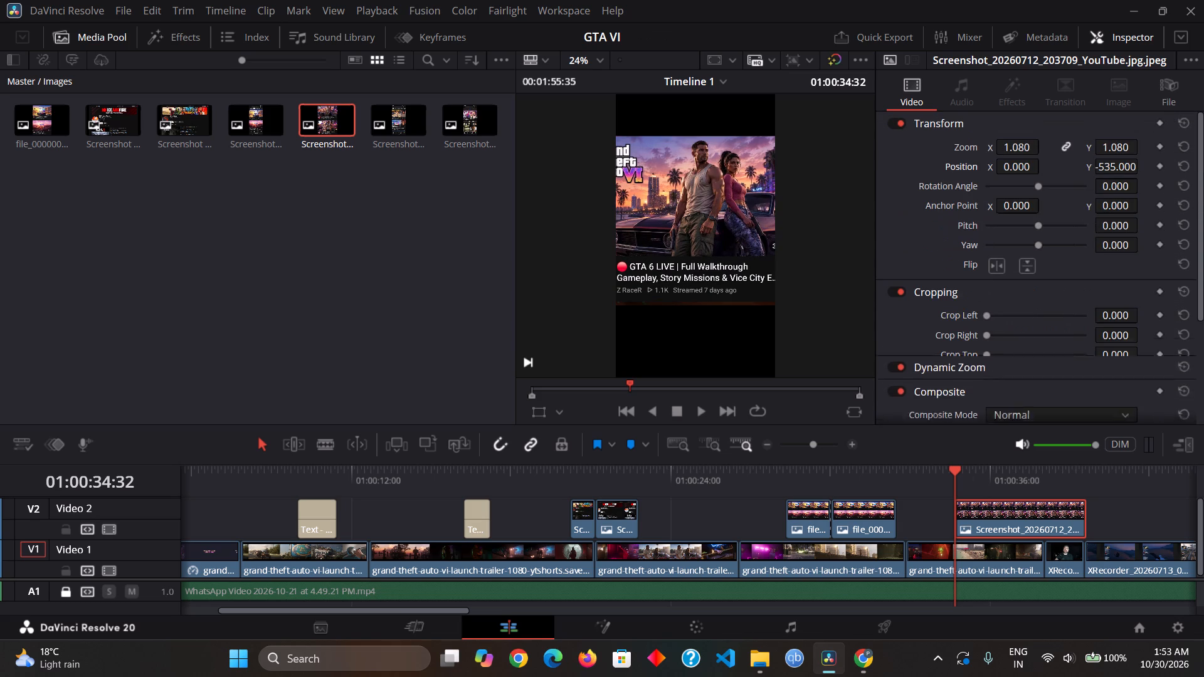
Play the zooming GTA 6 LIVE screenshot and set its Position Y to -560.
left_click_drag(949, 485, 949, 494)
key("space")
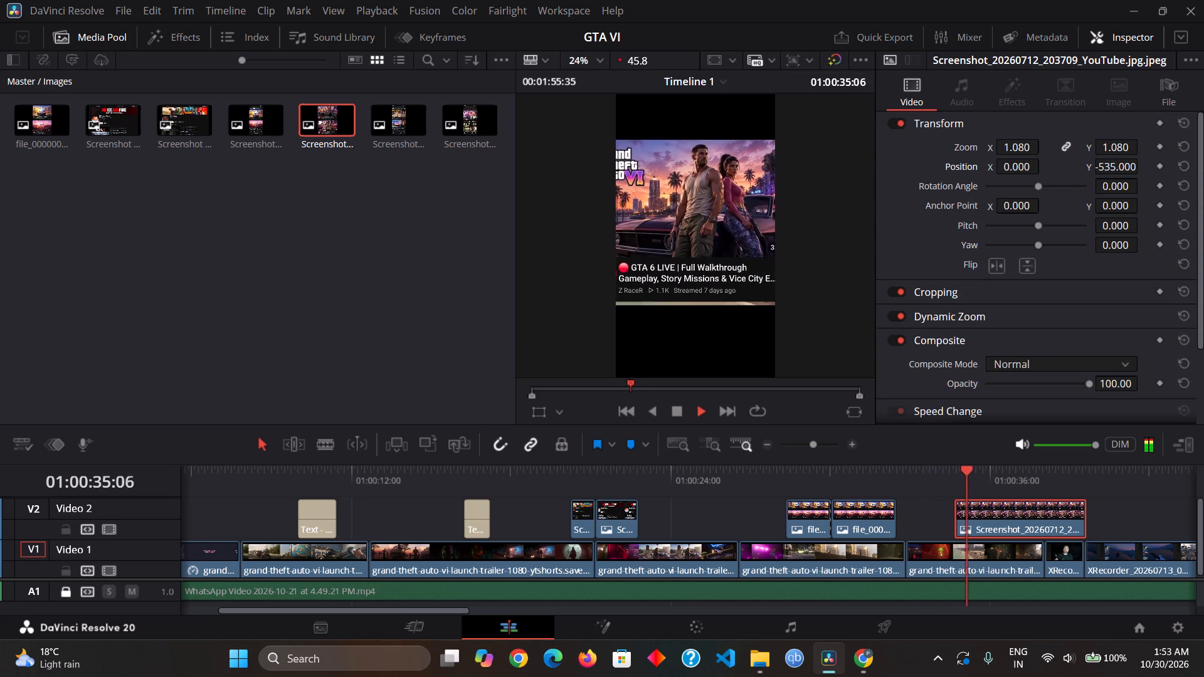
key("space")
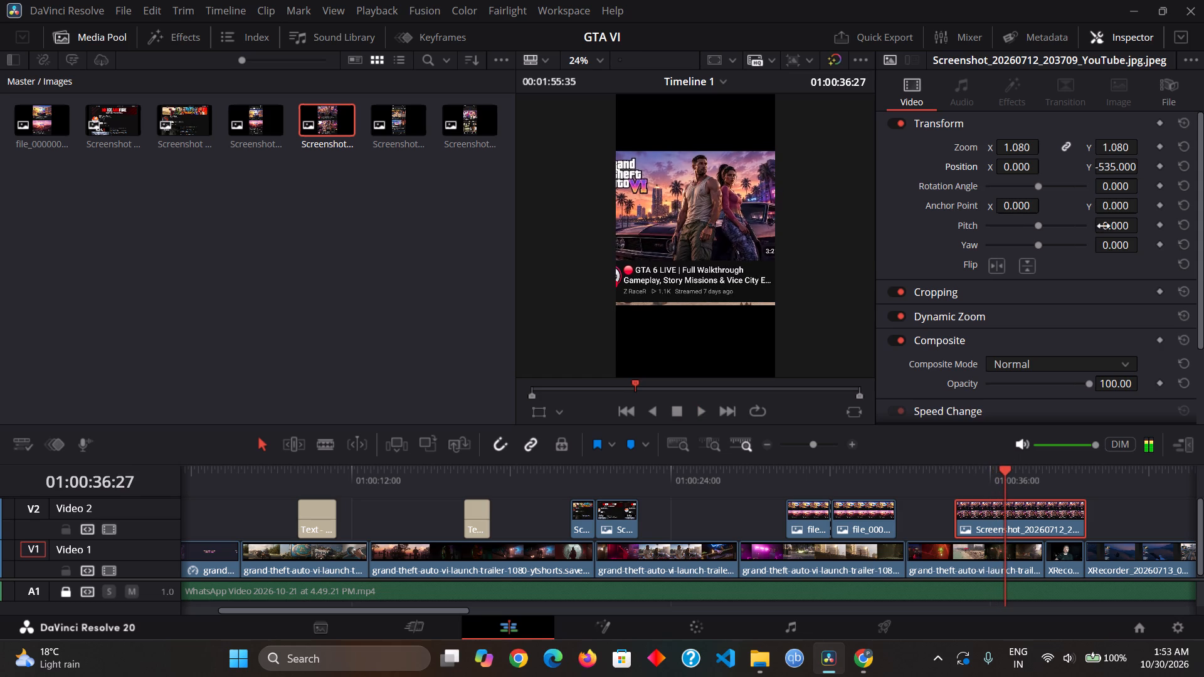
left_click_drag(1119, 169, 1102, 172)
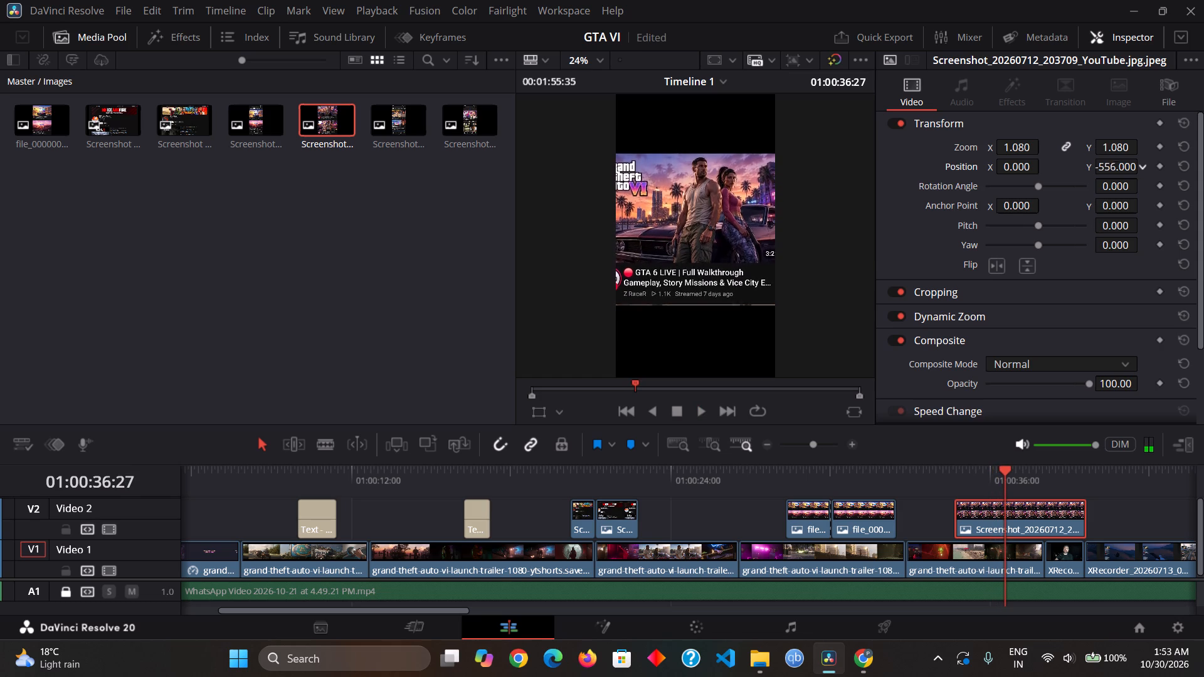
left_click_drag(1102, 172, 1101, 174)
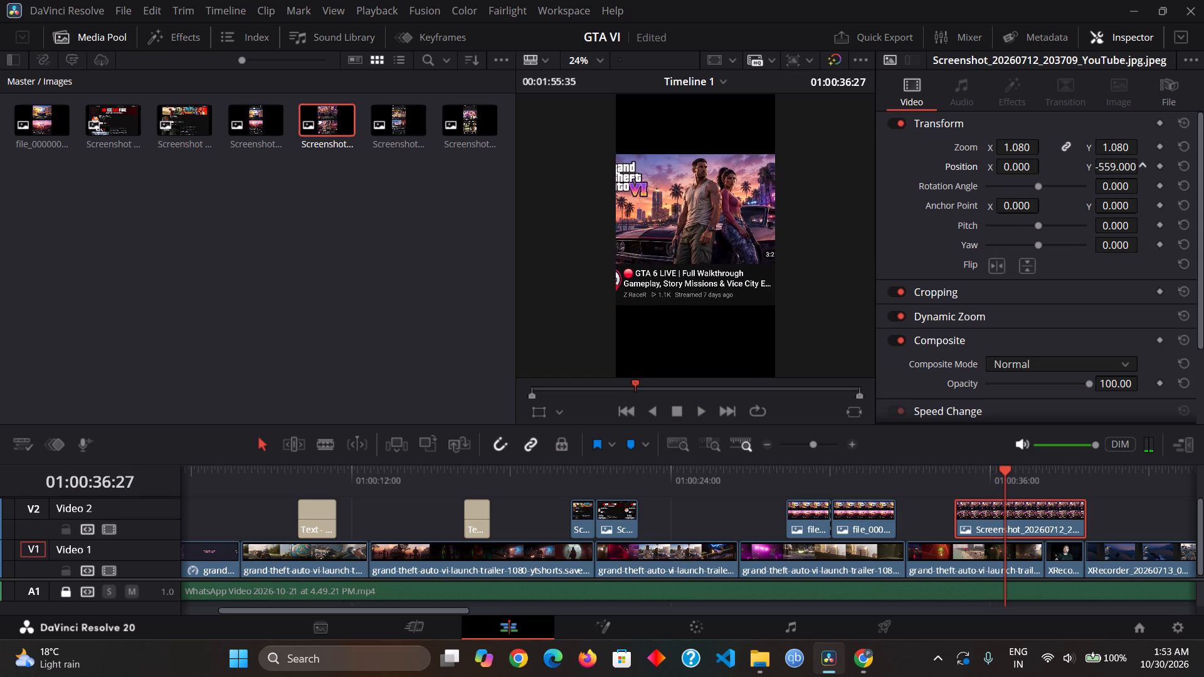
left_click_drag(1101, 174, 1099, 174)
double_click(1119, 169)
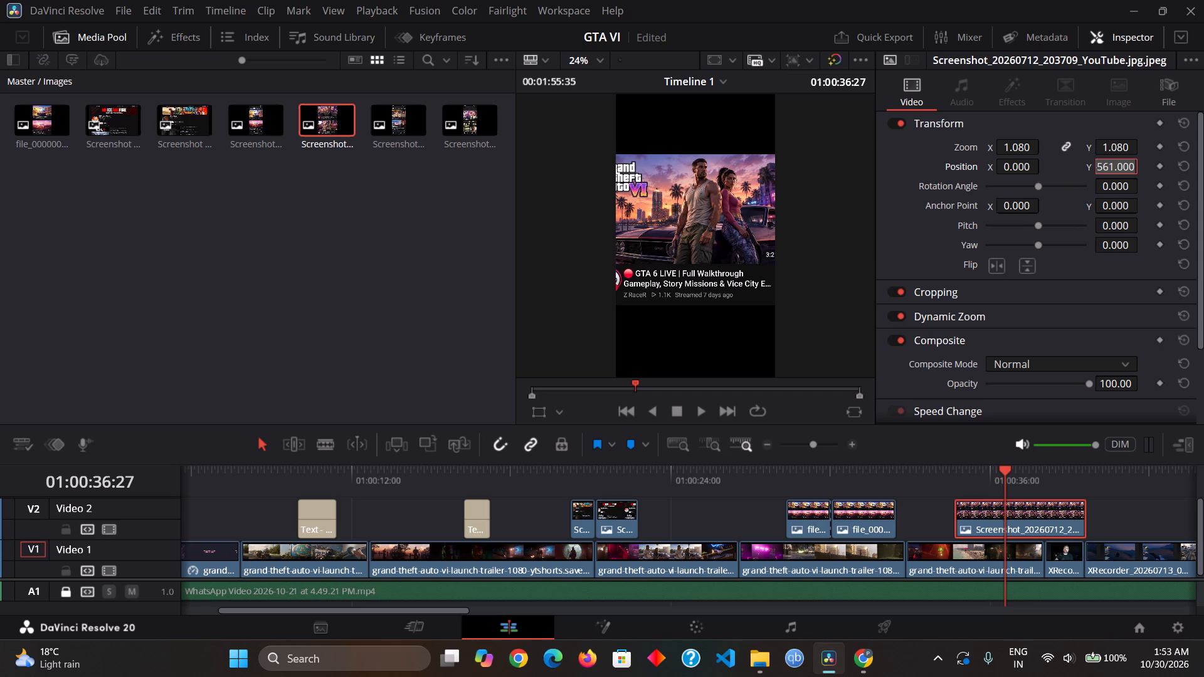
type("-560")
key("Return")
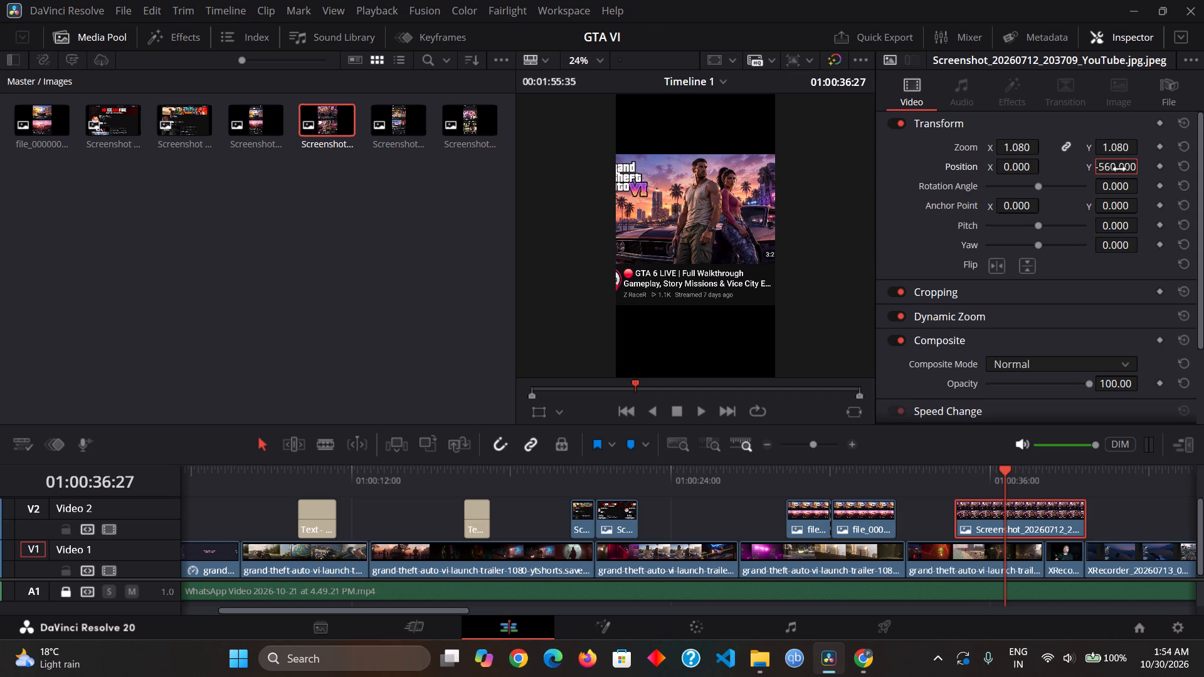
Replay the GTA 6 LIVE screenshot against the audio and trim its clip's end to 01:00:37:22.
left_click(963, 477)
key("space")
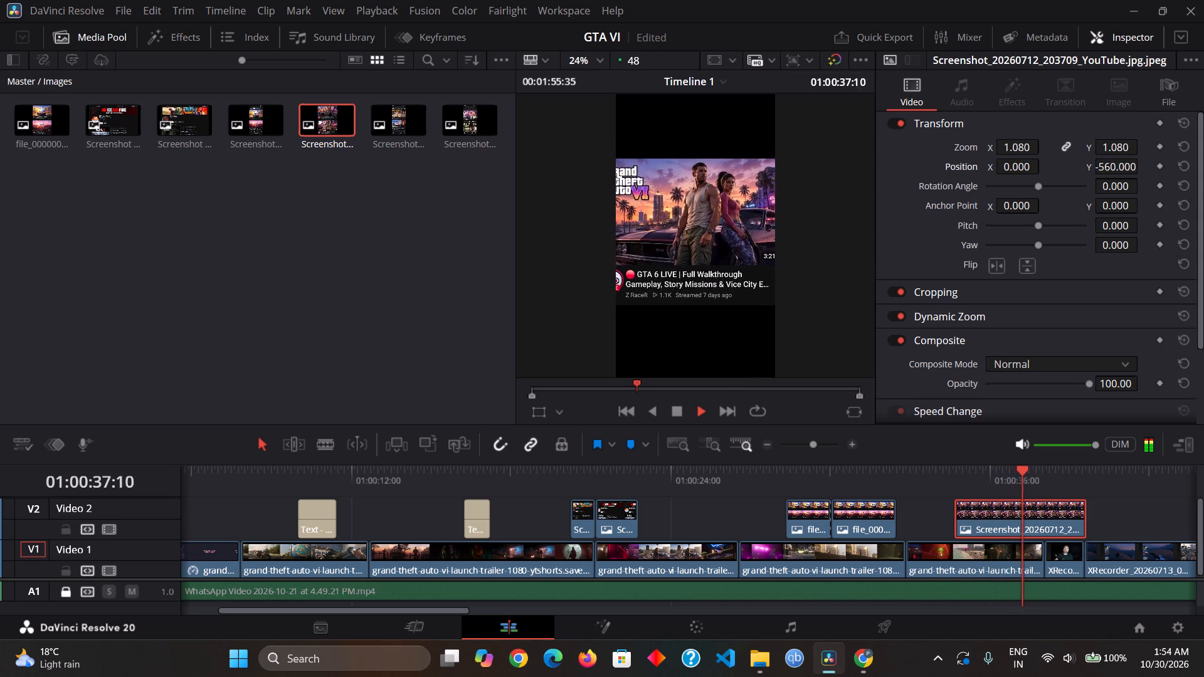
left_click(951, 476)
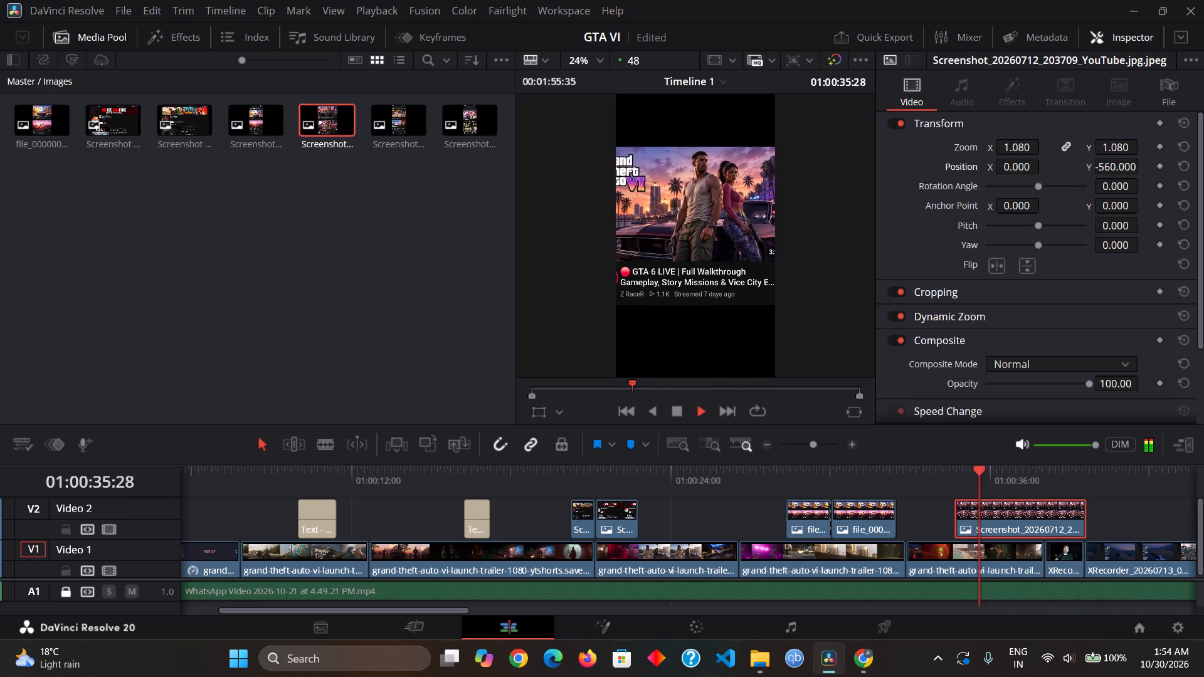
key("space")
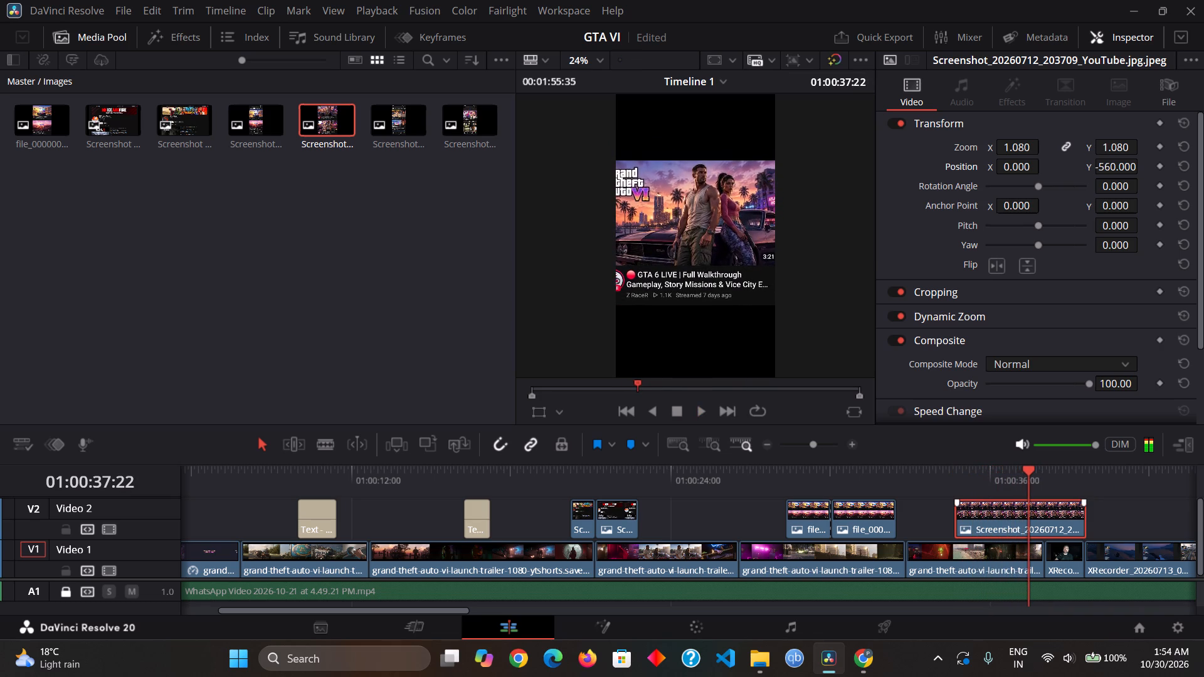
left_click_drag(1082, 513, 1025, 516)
Replay the audio around the GTA 6 LIVE screenshot and shorten its clip to end at about 01:00:35:30.
key("space")
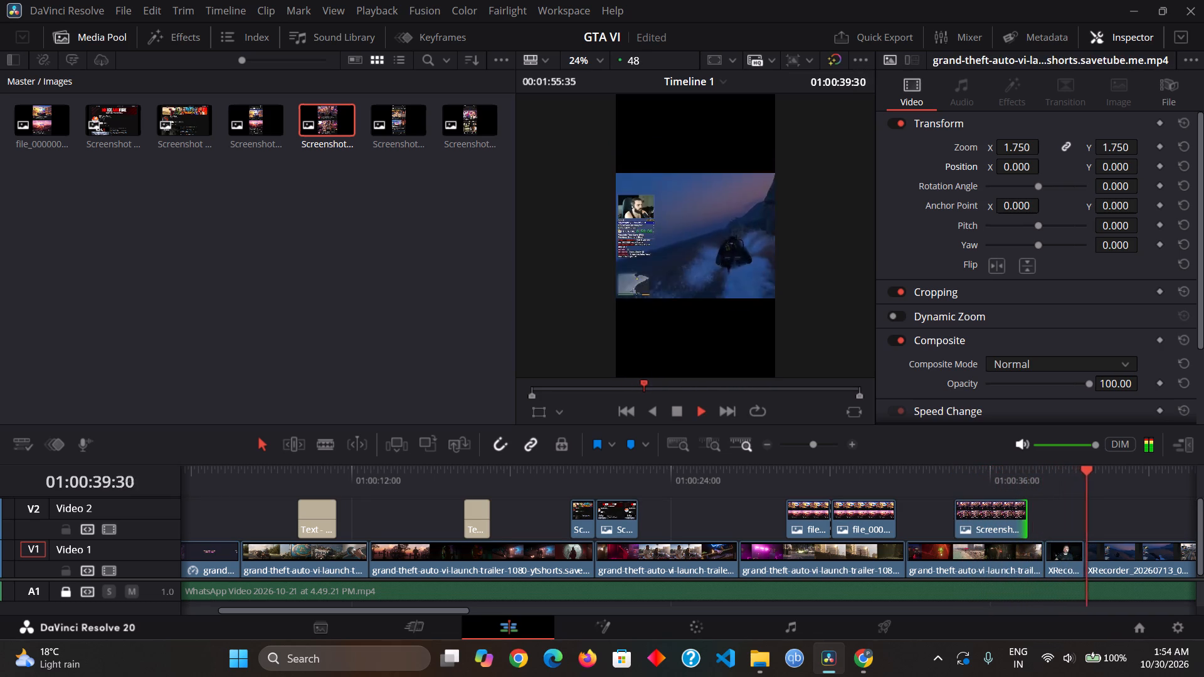
left_click_drag(996, 481, 977, 480)
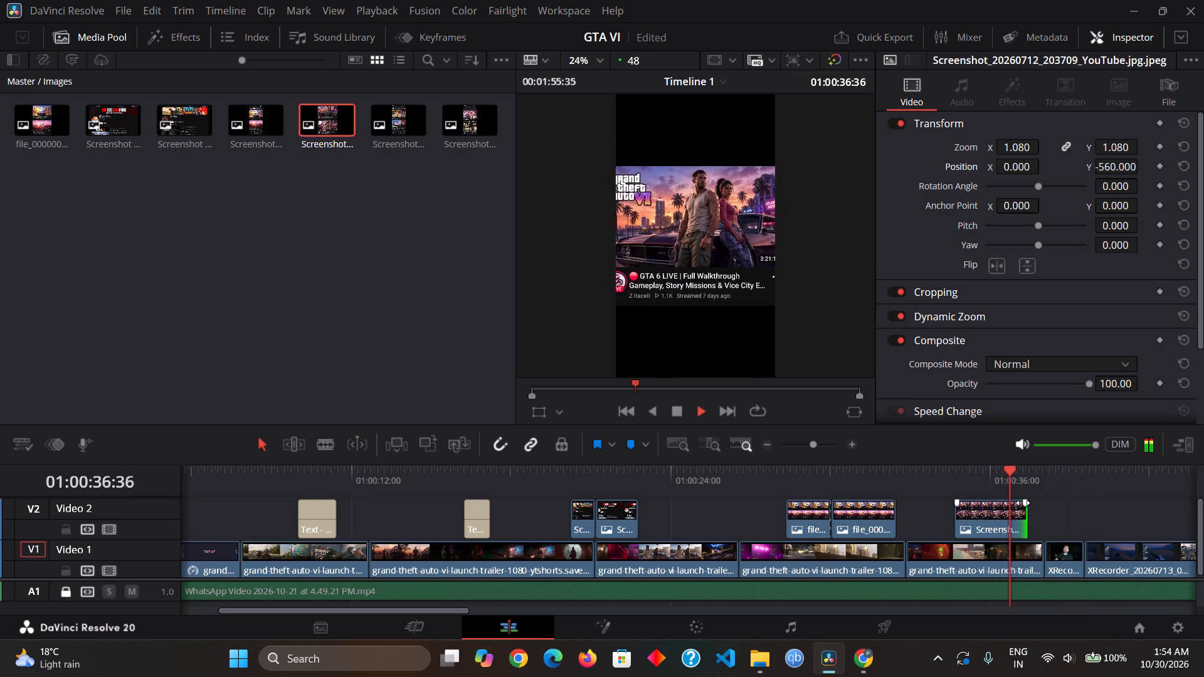
key("space")
left_click(960, 475)
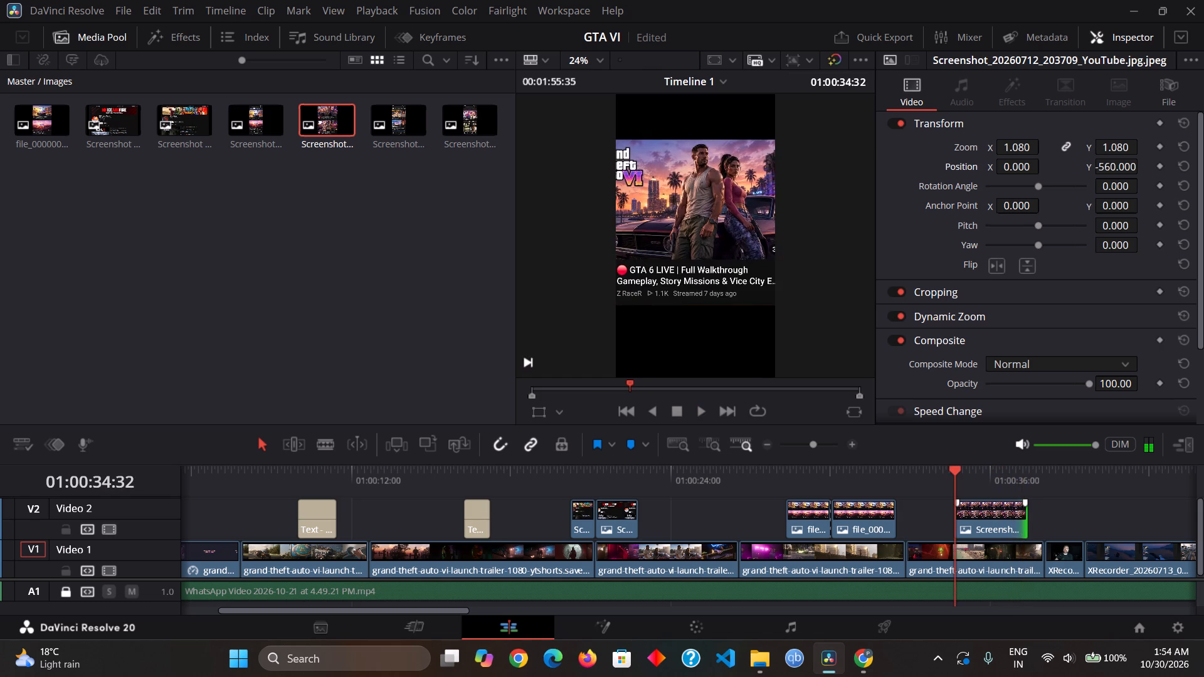
key("space")
left_click_drag(949, 480, 938, 476)
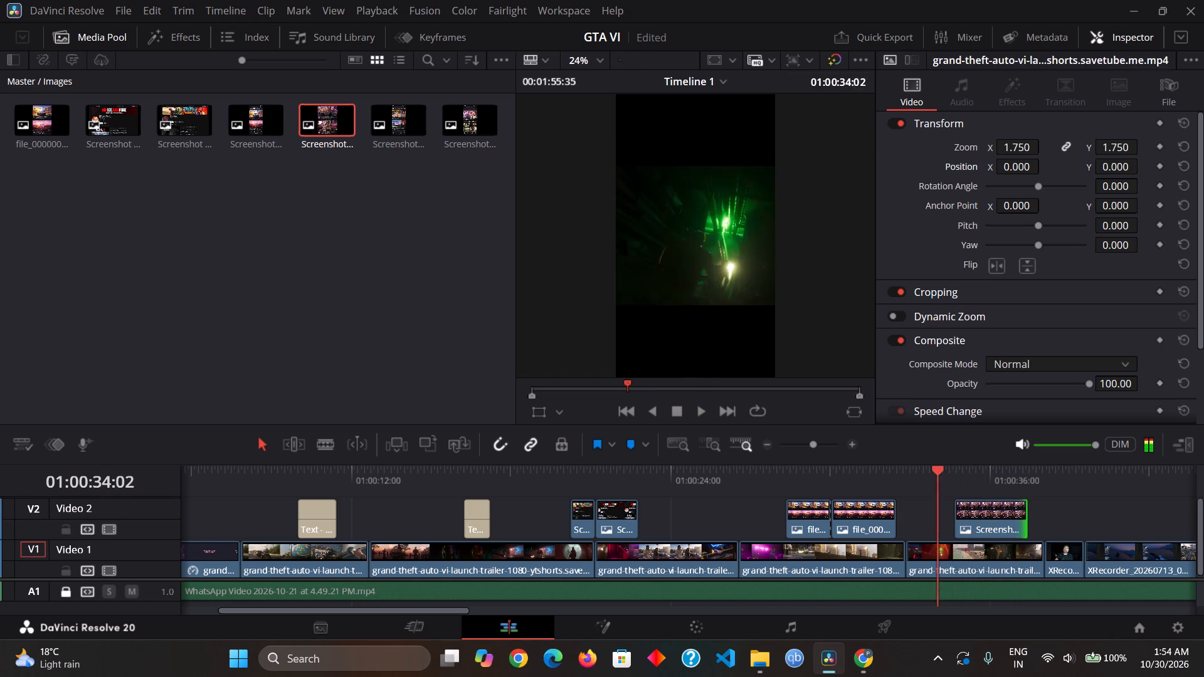
key("space")
key("space")
key("space")
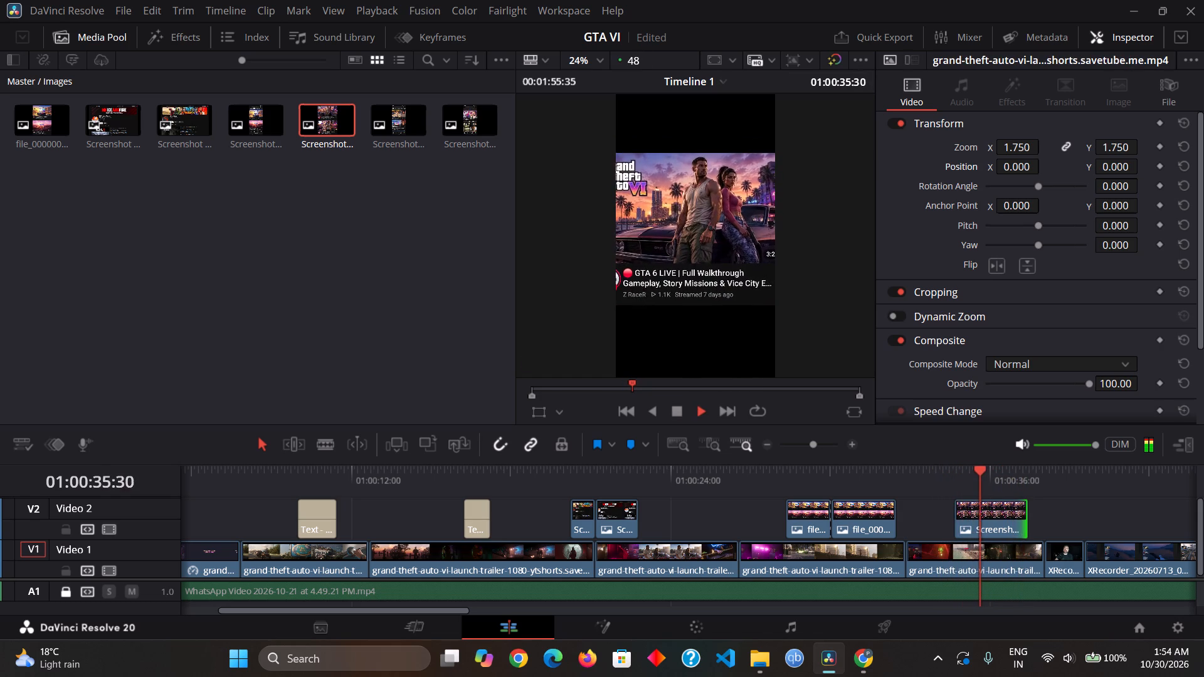
left_click_drag(1024, 518, 981, 519)
Replay the shortened GTA 6 LIVE screenshot against the audio and turn off its Dynamic Zoom.
left_click(948, 470)
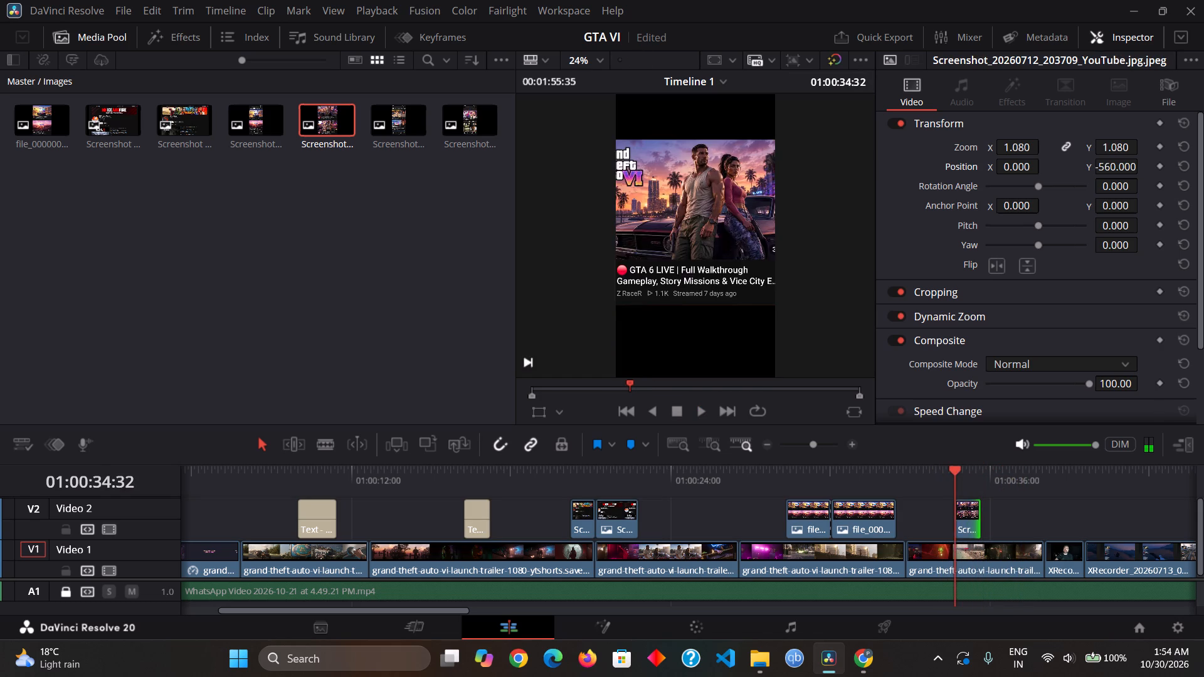
key("space")
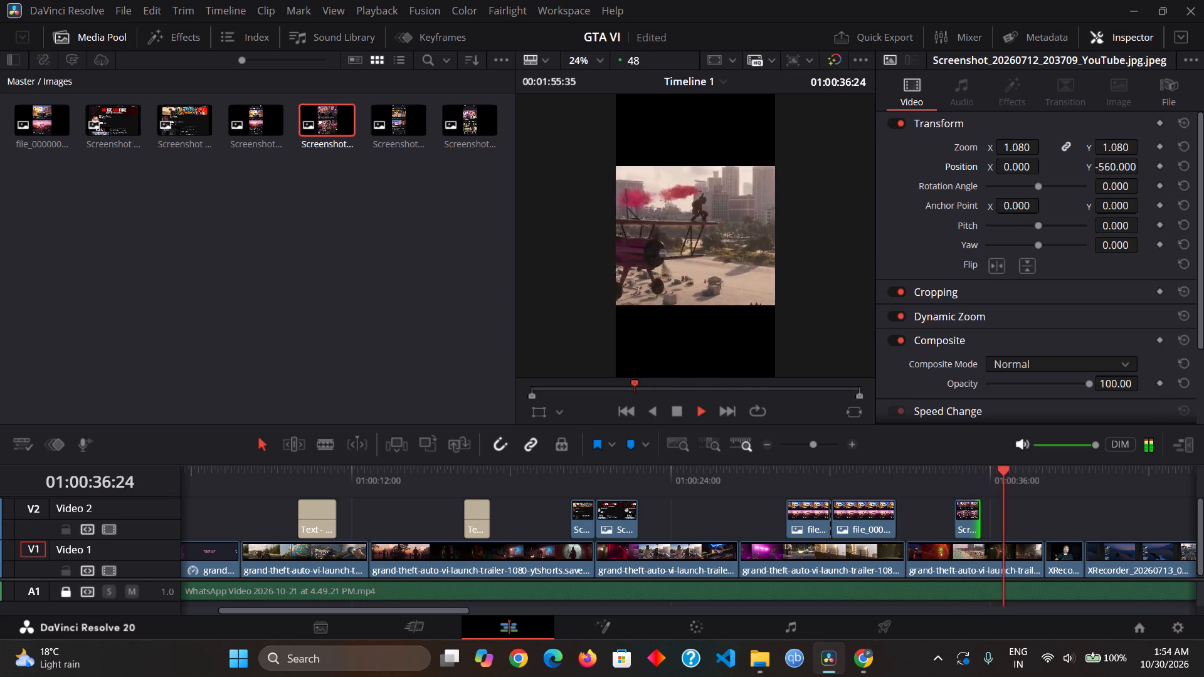
left_click(941, 478)
key("space")
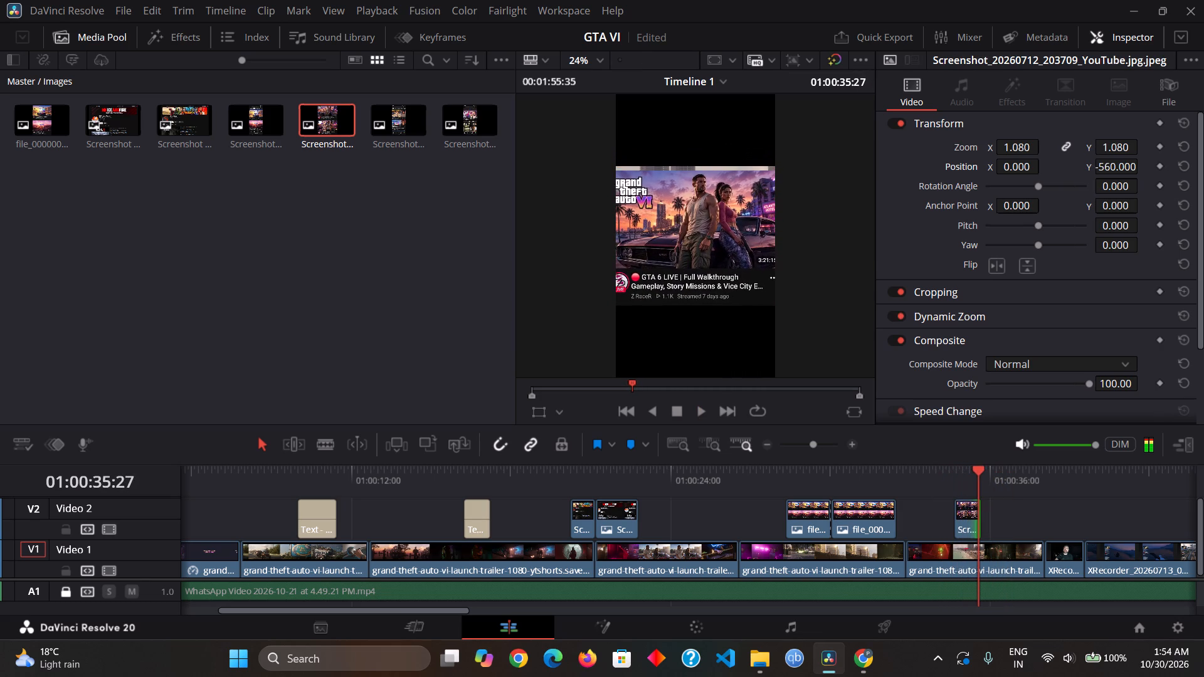
key("space")
key("space")
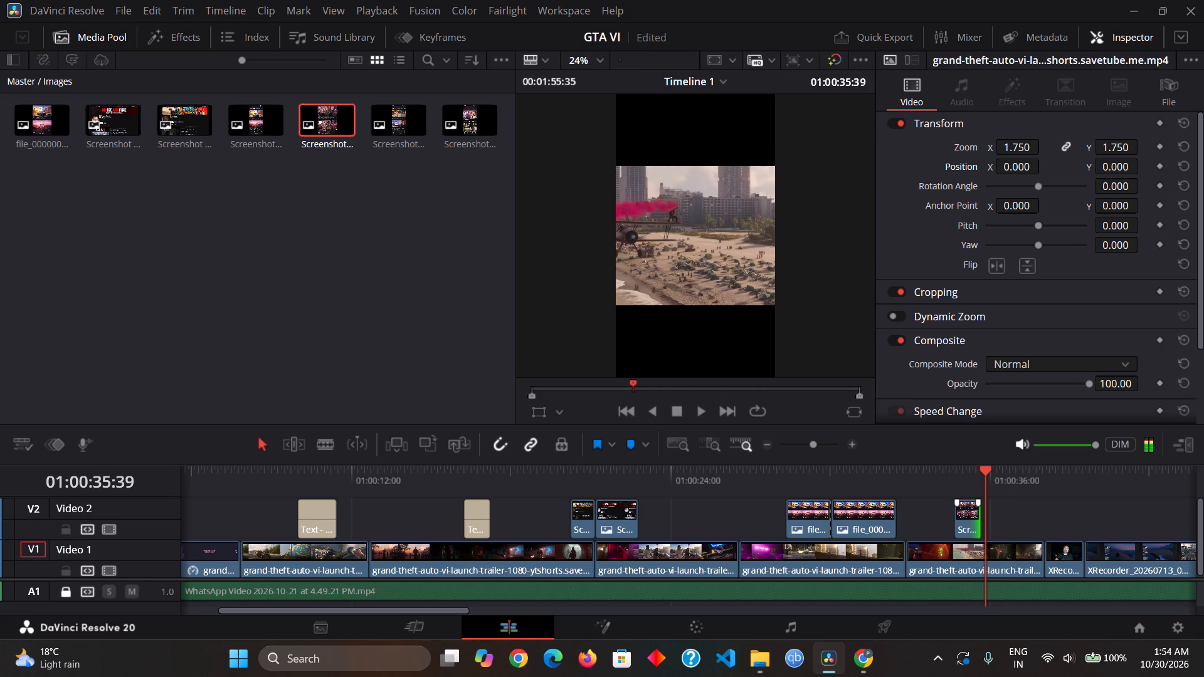
left_click(965, 512)
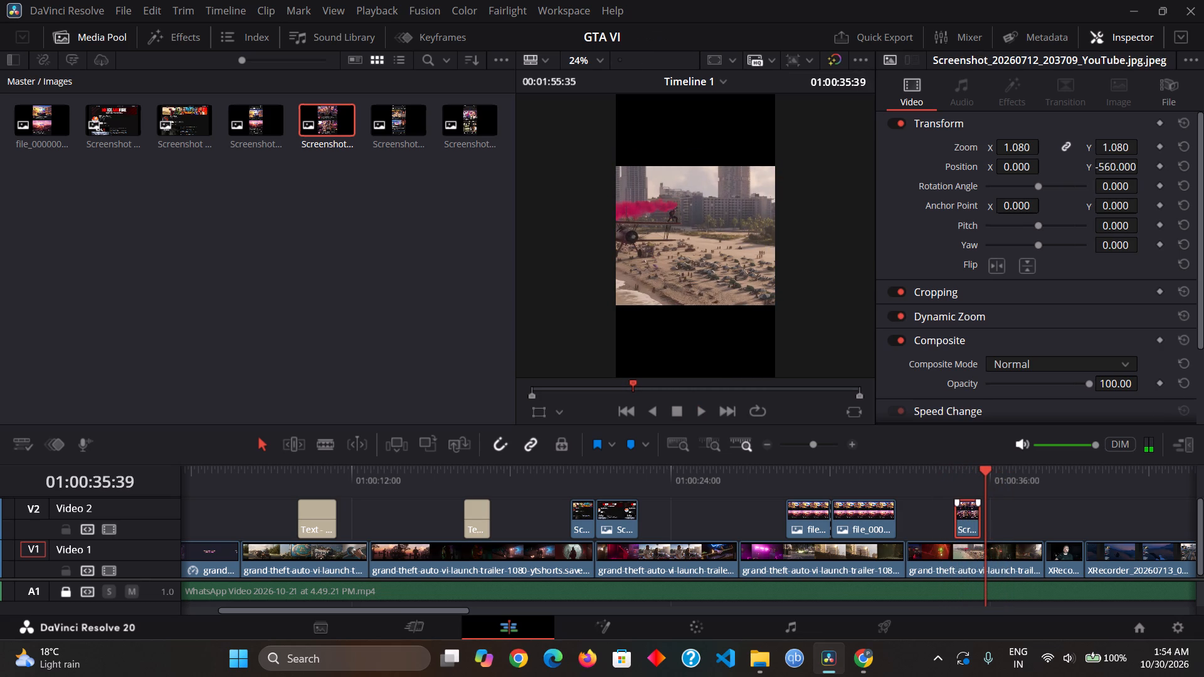
left_click(902, 317)
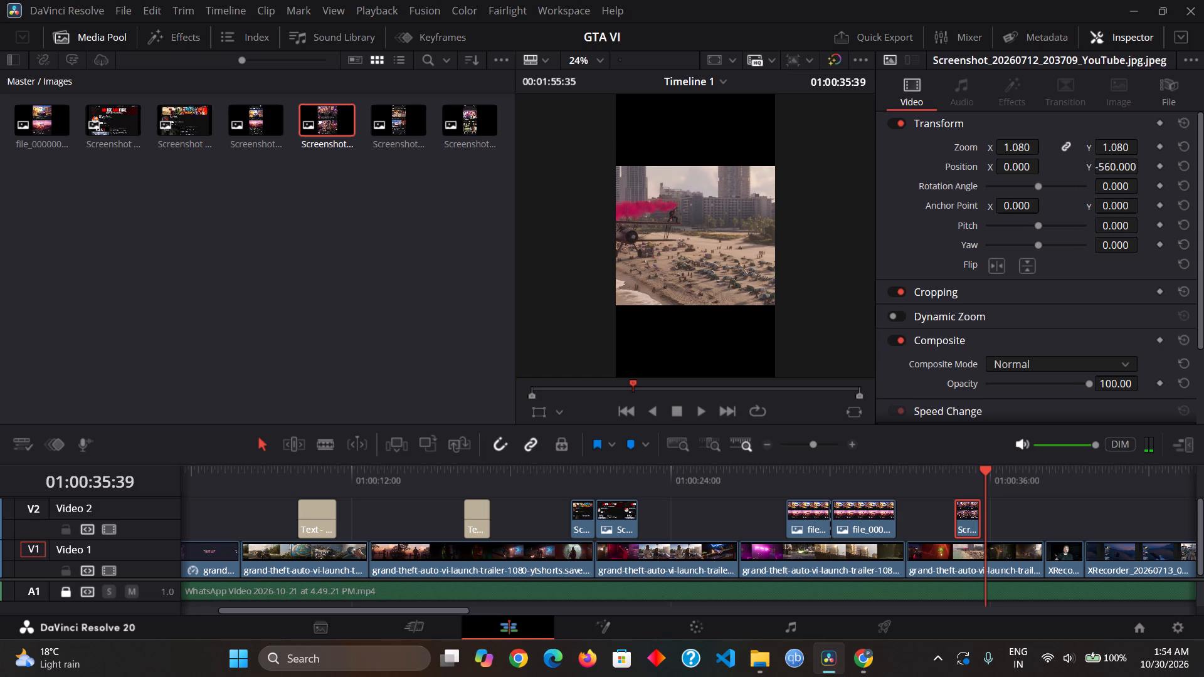
With the playhead on the GTA 6 LIVE screenshot, set its Position Y to -535 and its linked Zoom to 1.200.
left_click(955, 480)
key("space")
key("space")
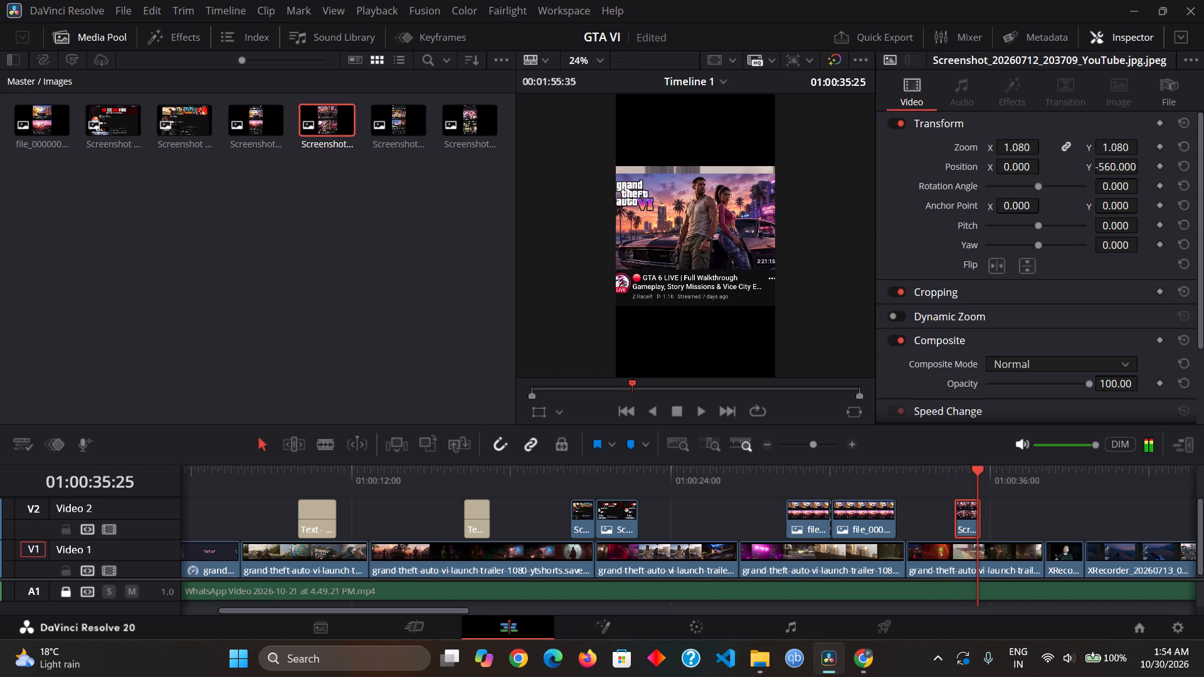
left_click_drag(1112, 167, 1141, 169)
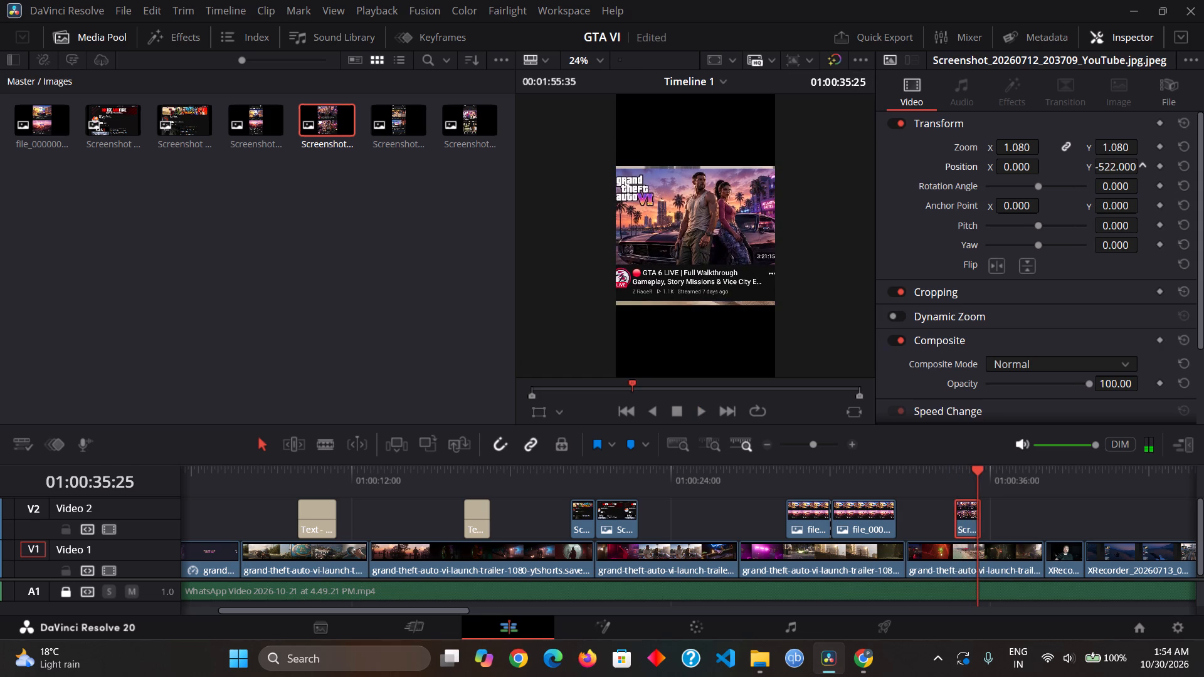
left_click_drag(1141, 169, 1131, 173)
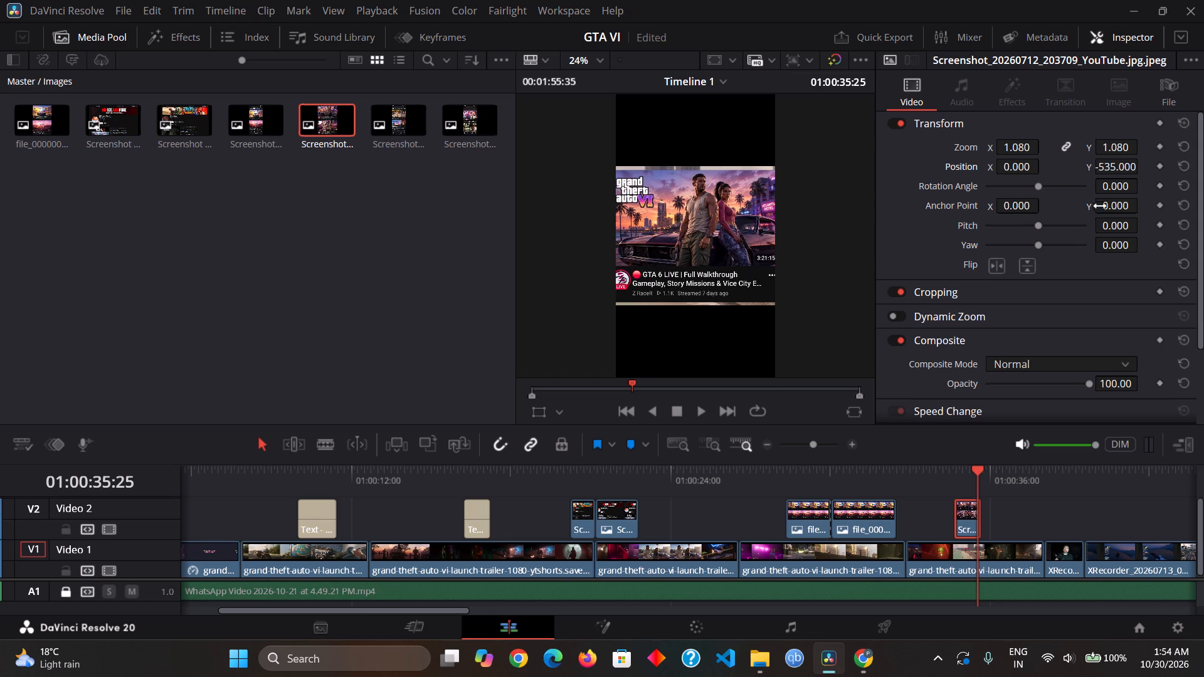
left_click_drag(1020, 144, 1029, 145)
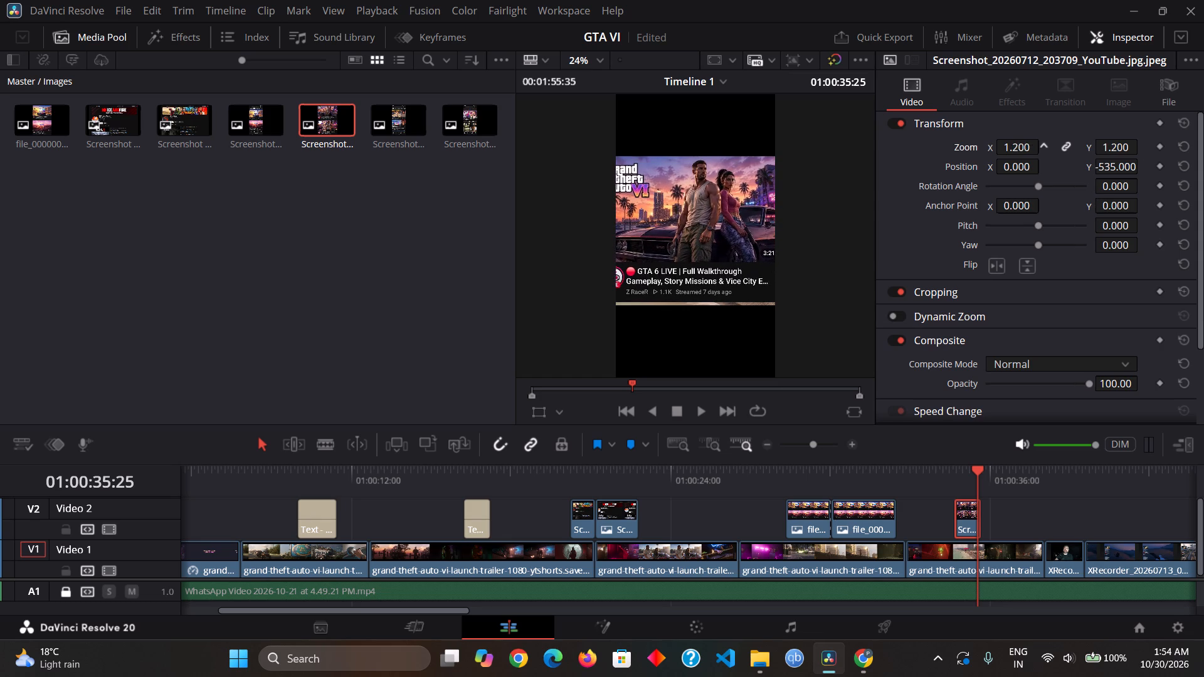
left_click_drag(1029, 145, 1028, 145)
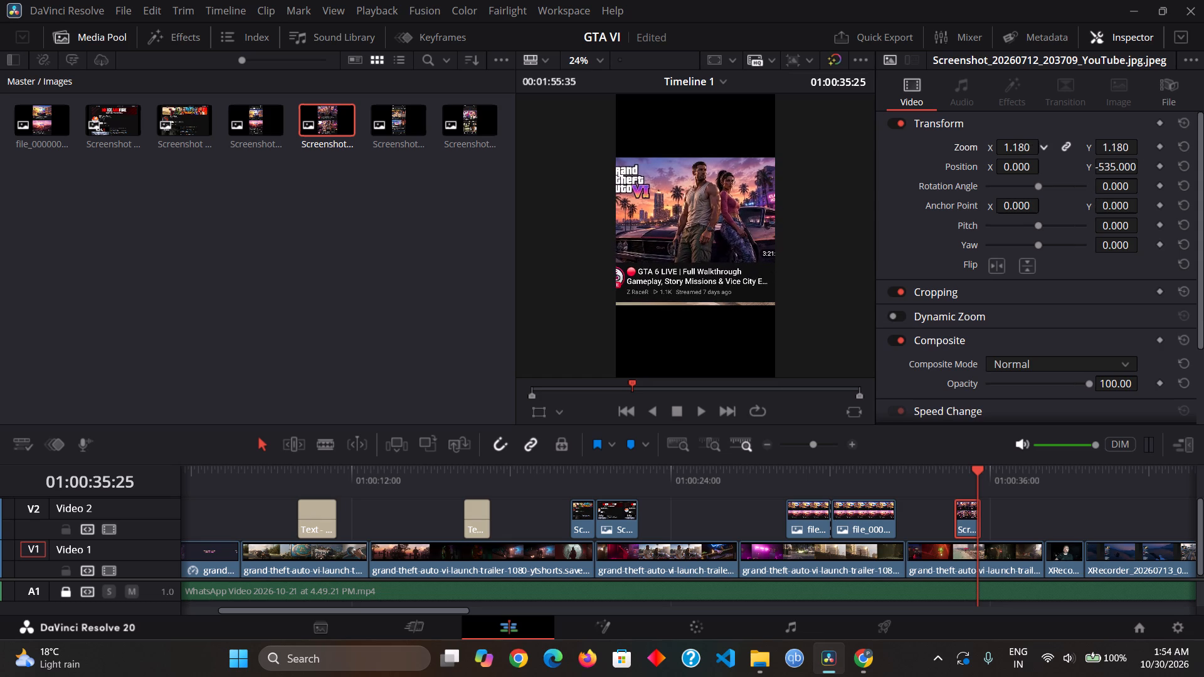
left_click_drag(1028, 145, 1030, 147)
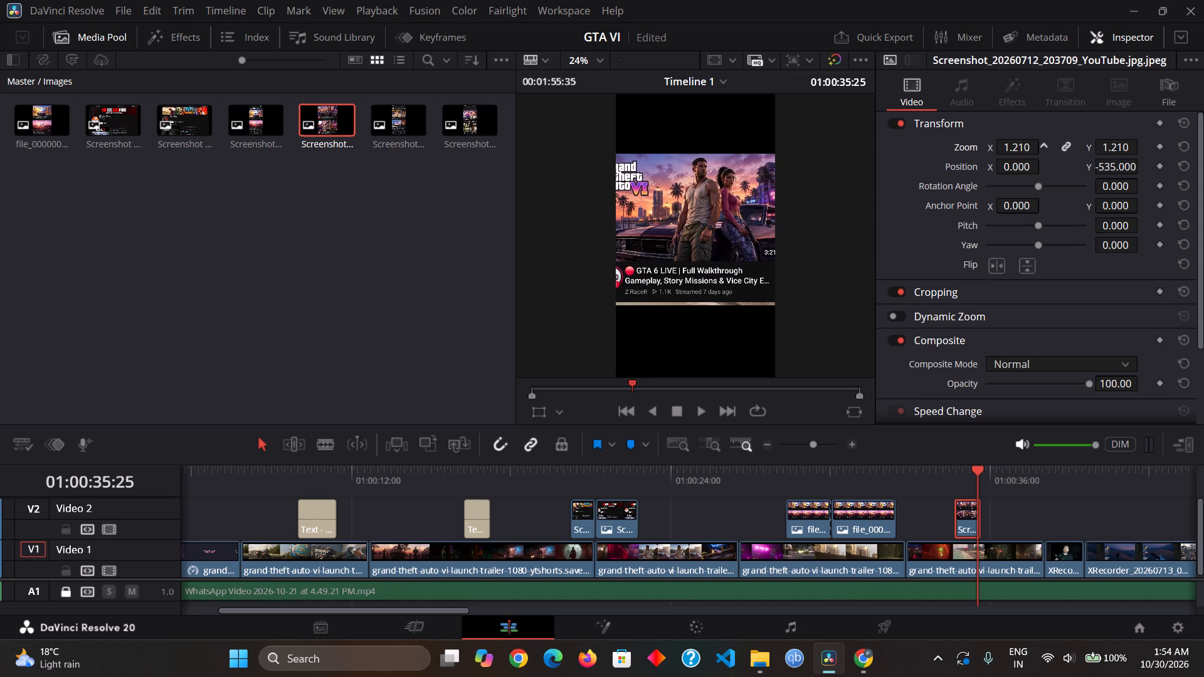
left_click_drag(1030, 147, 1029, 147)
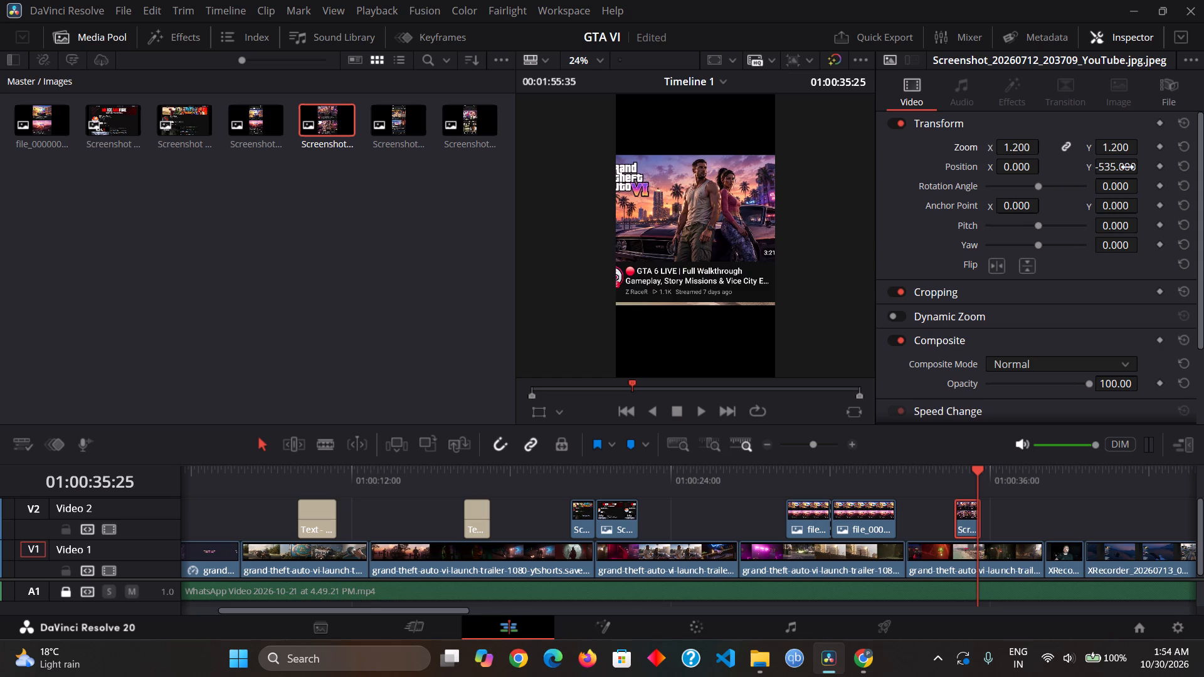
Reposition the enlarged GTA 6 LIVE screenshot to Position X -70 and Y -565.
left_click_drag(1119, 165, 1096, 189)
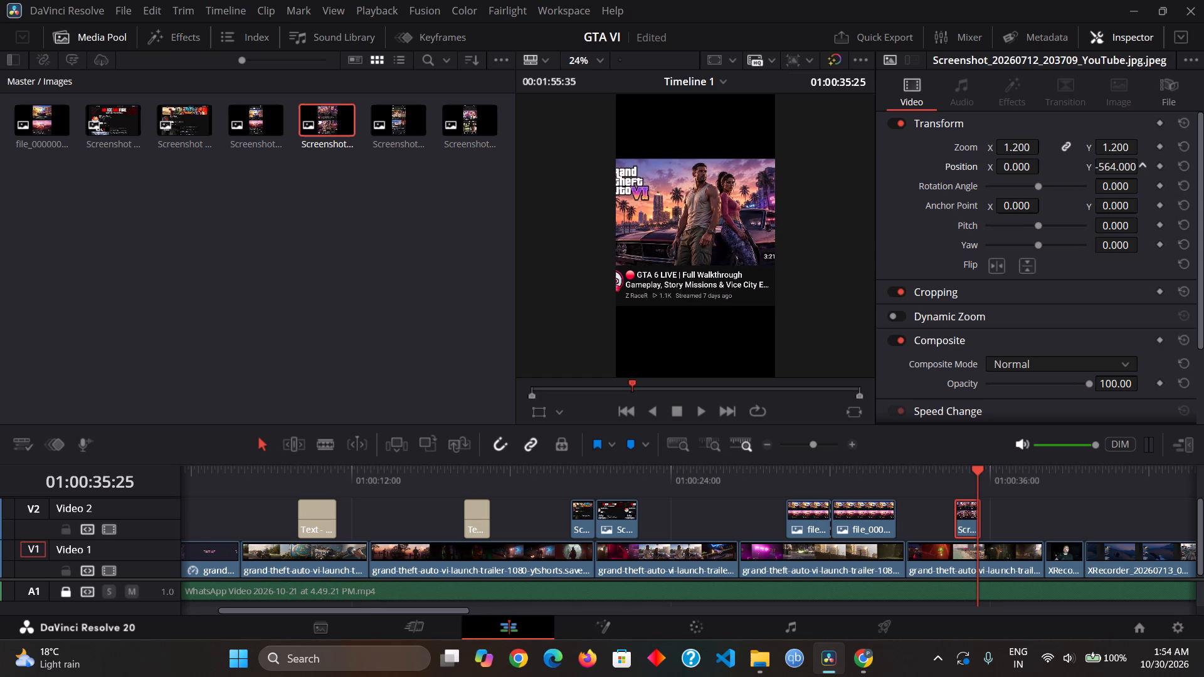
left_click_drag(1096, 189, 1094, 188)
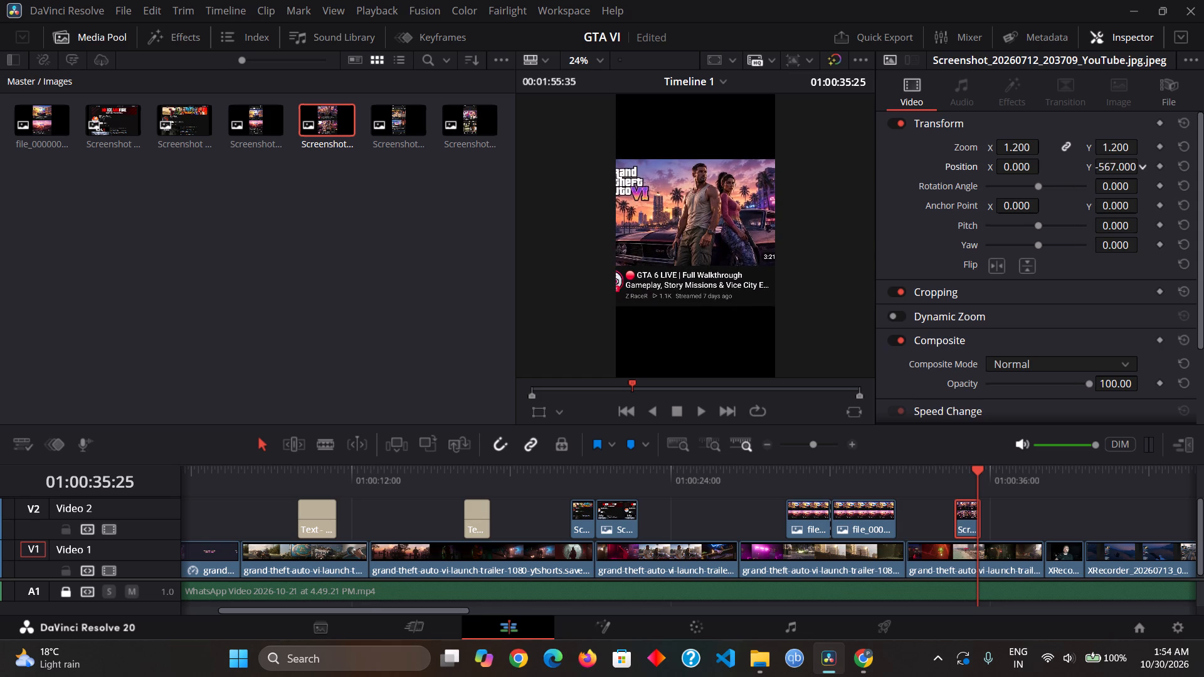
left_click_drag(1094, 188, 1094, 189)
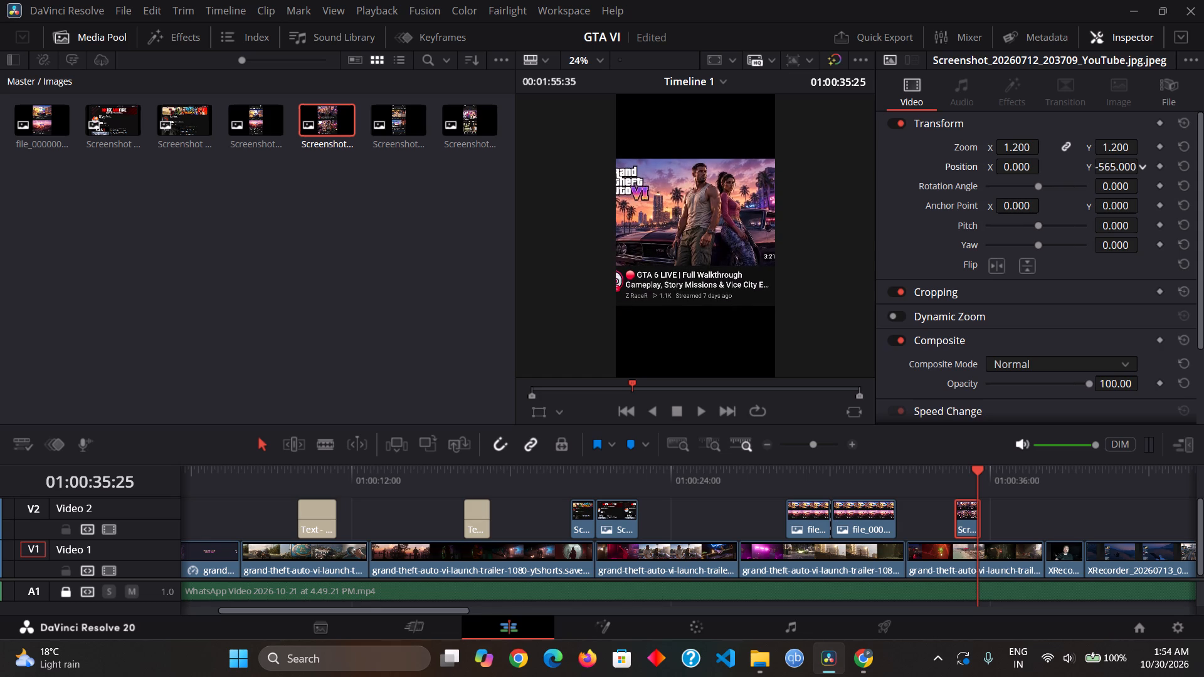
left_click_drag(1094, 189, 1095, 189)
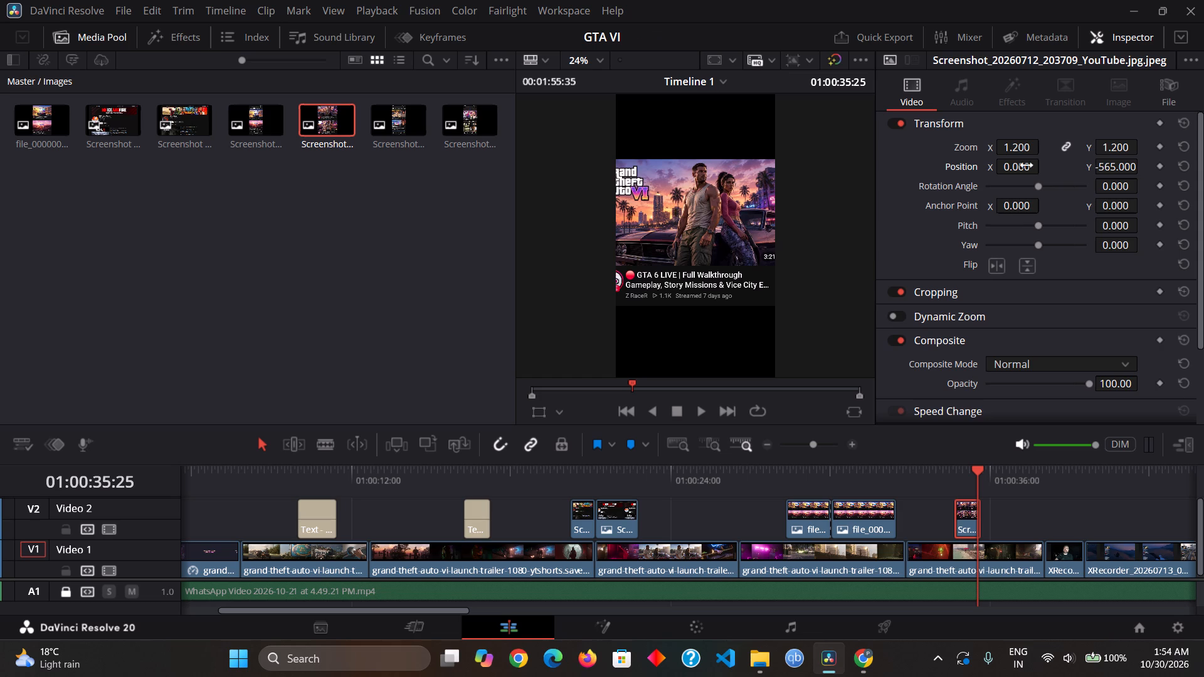
left_click_drag(1027, 165, 972, 173)
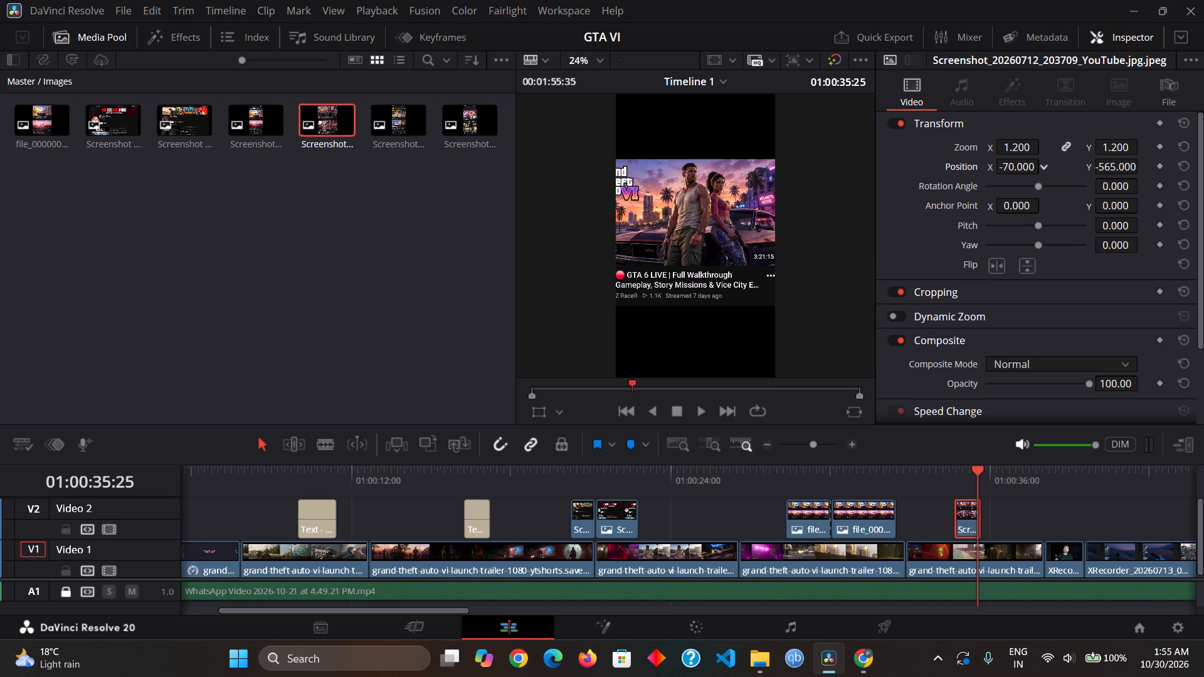
left_click_drag(972, 173, 972, 177)
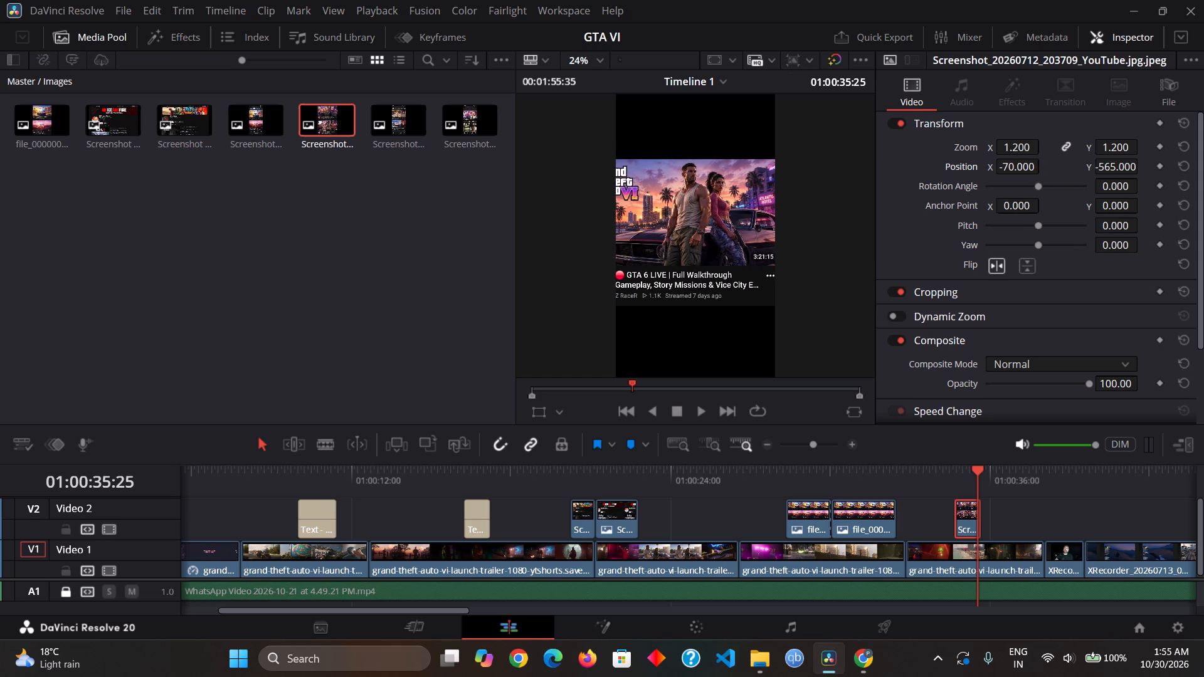
Play the timeline from just before the GTA 6 LIVE screenshot through the following clips, reviewing the footage against the audio.
left_click(939, 476)
key("space")
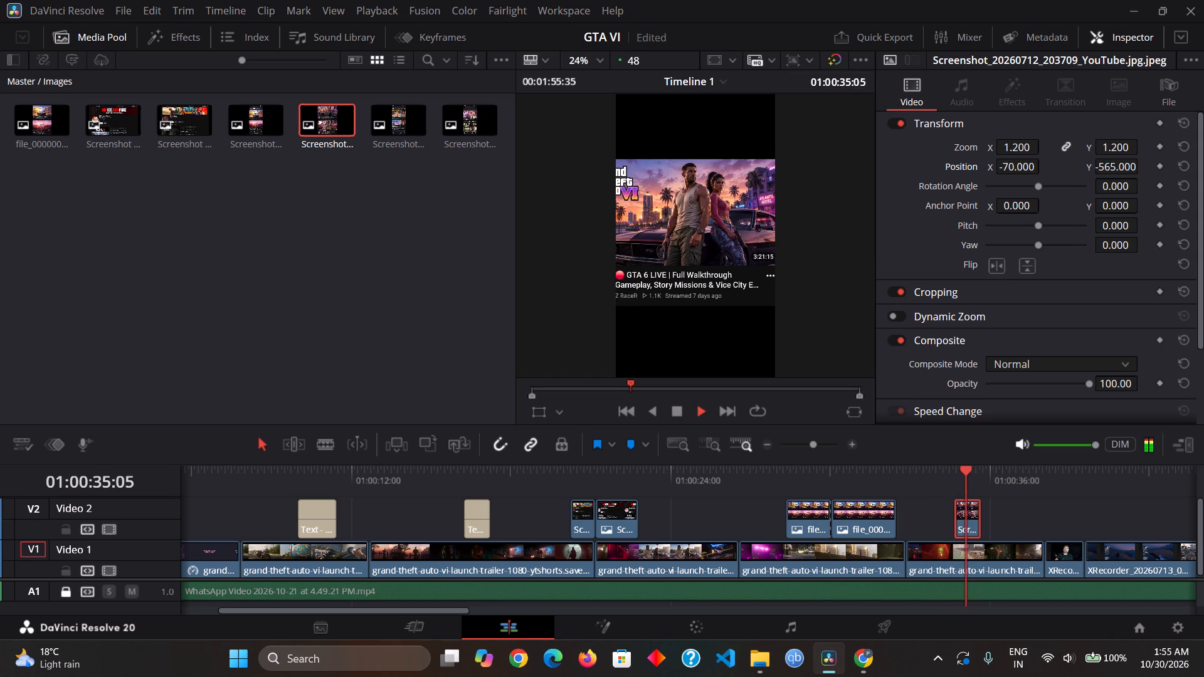
left_click(939, 480)
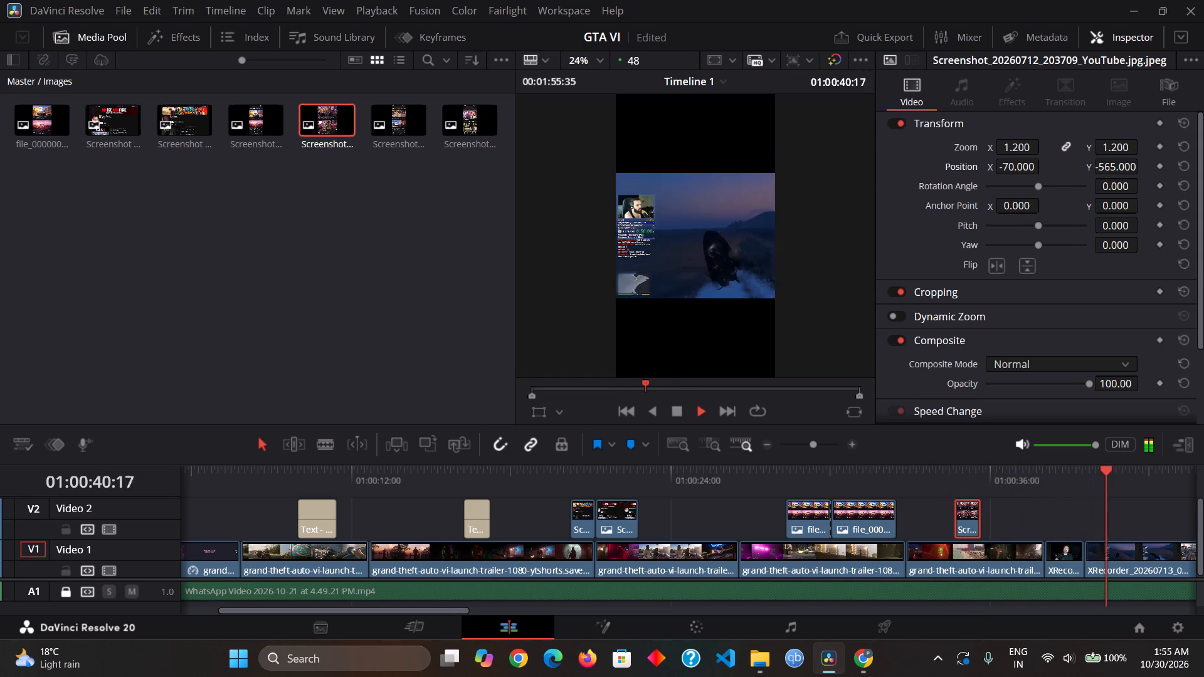
scroll(1020, 515, "left", 3)
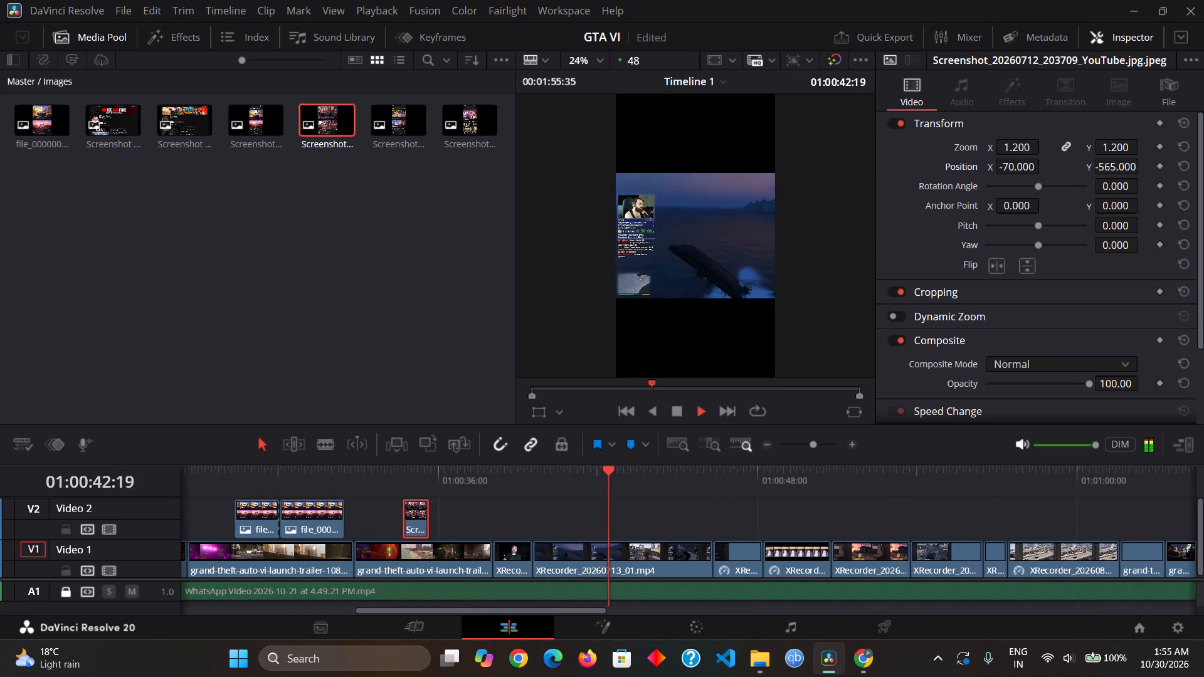
scroll(986, 504, "left", 1)
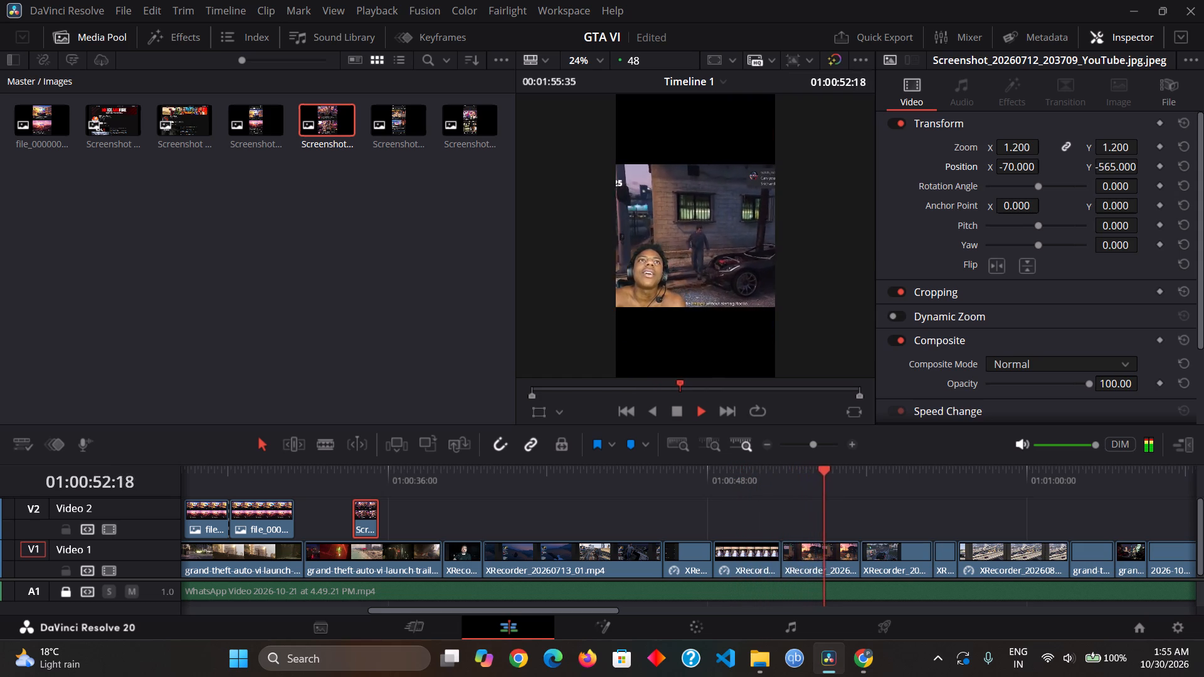
scroll(887, 490, "left", 1)
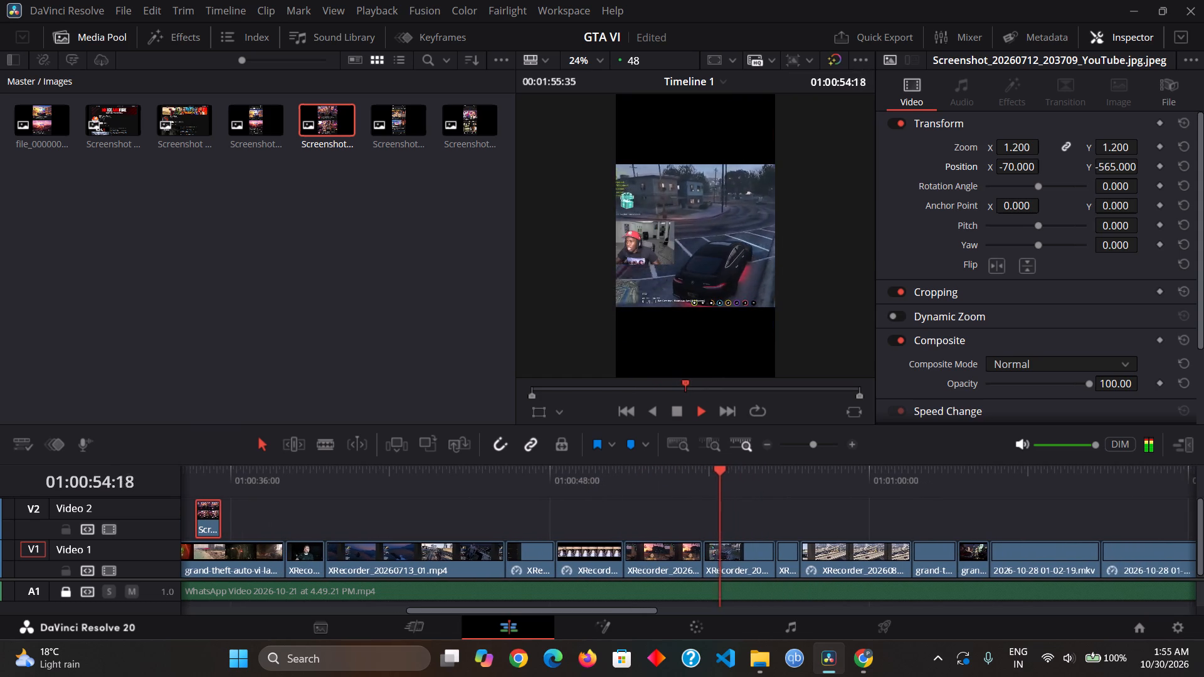
scroll(887, 490, "left", 1)
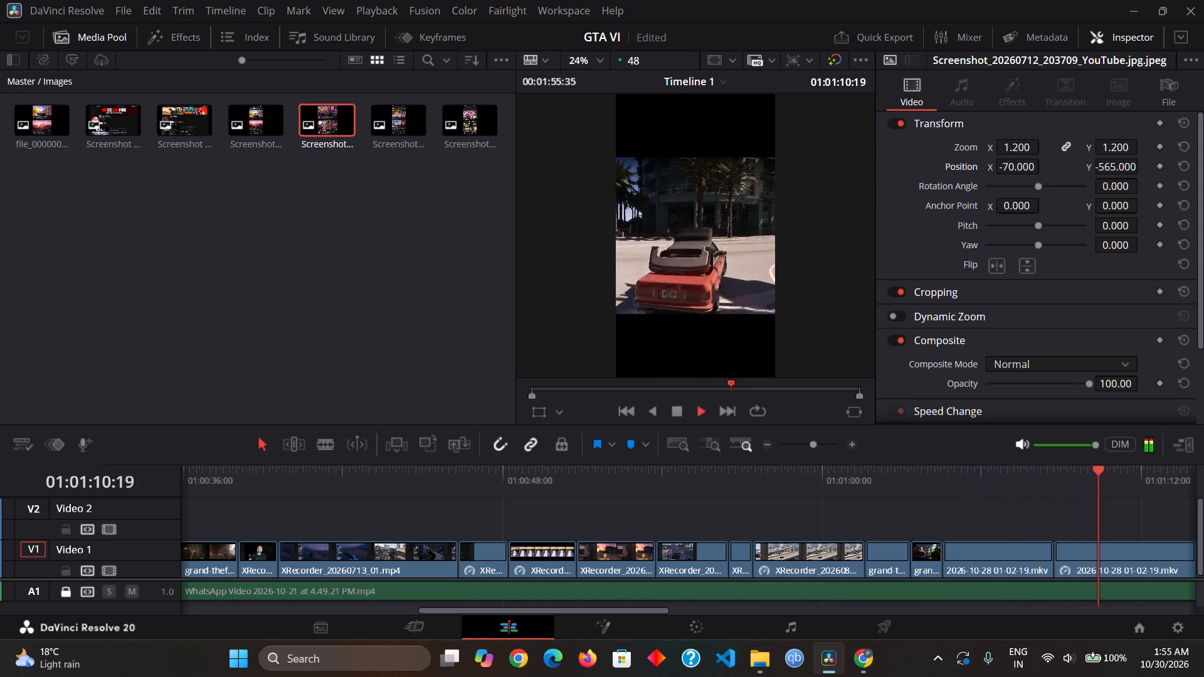
scroll(887, 490, "left", 2)
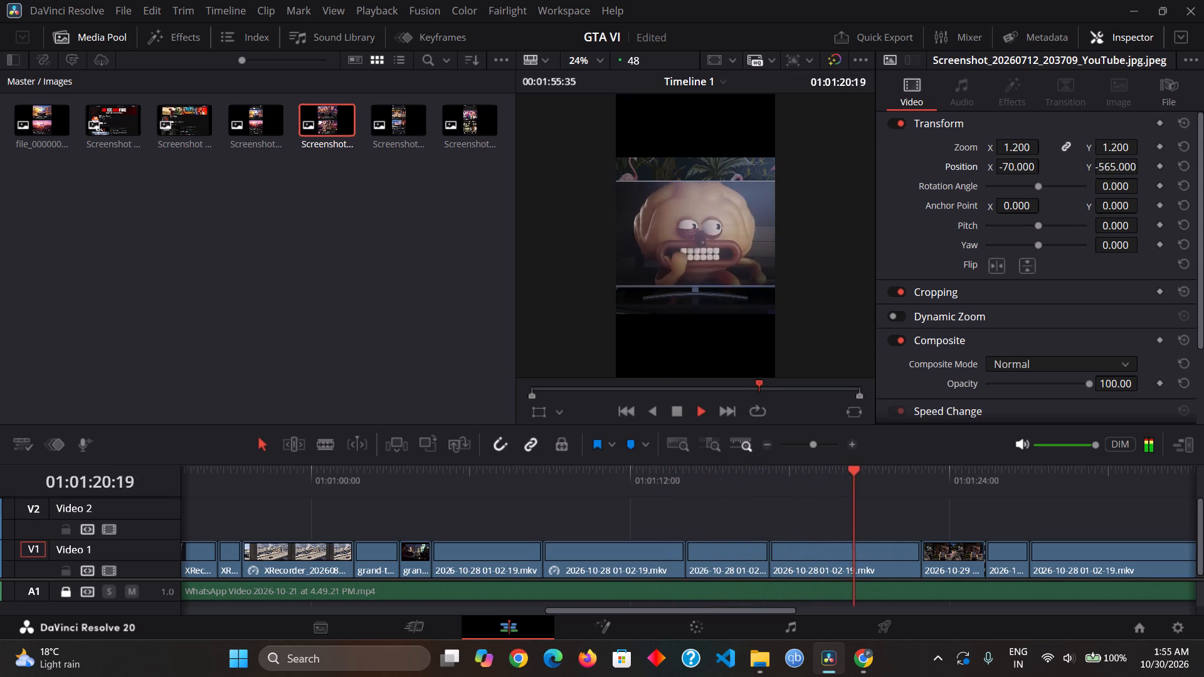
scroll(887, 490, "left", 1)
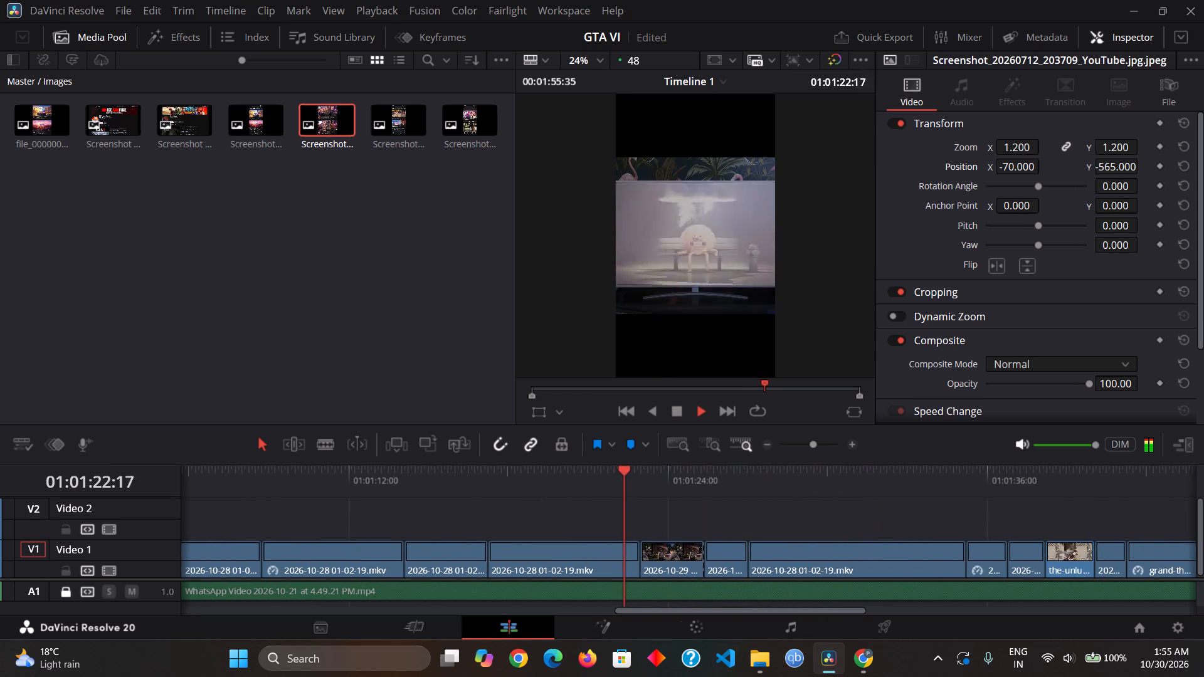